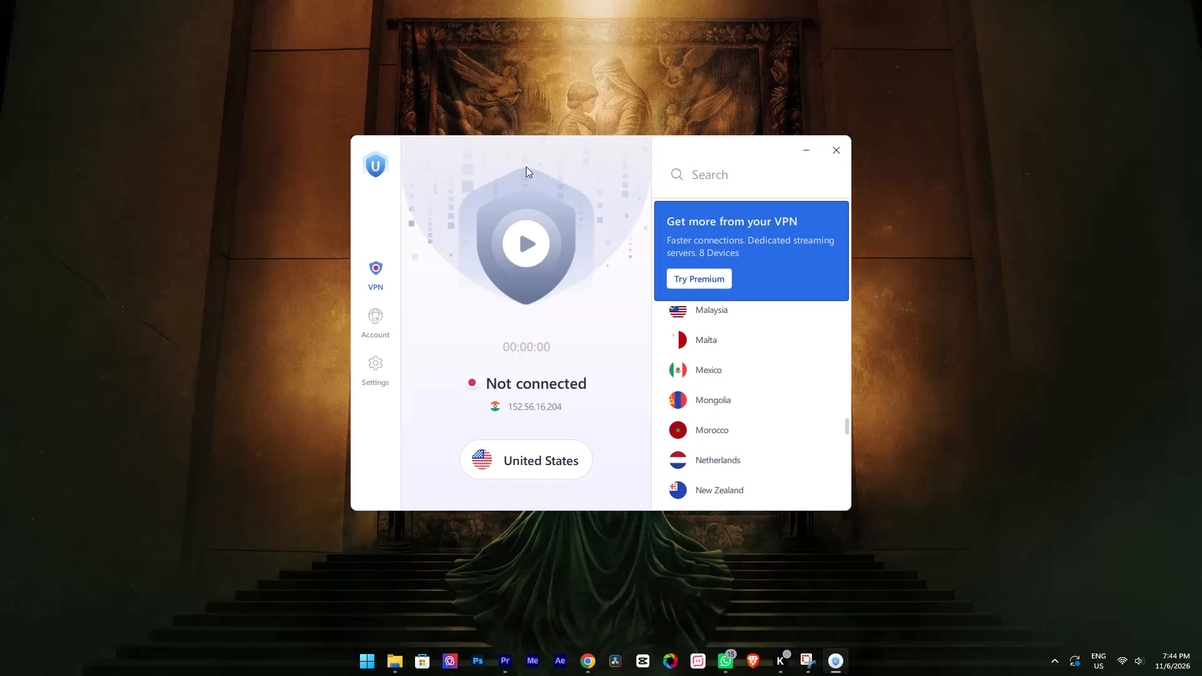
Launch CapCut.
click(634, 664)
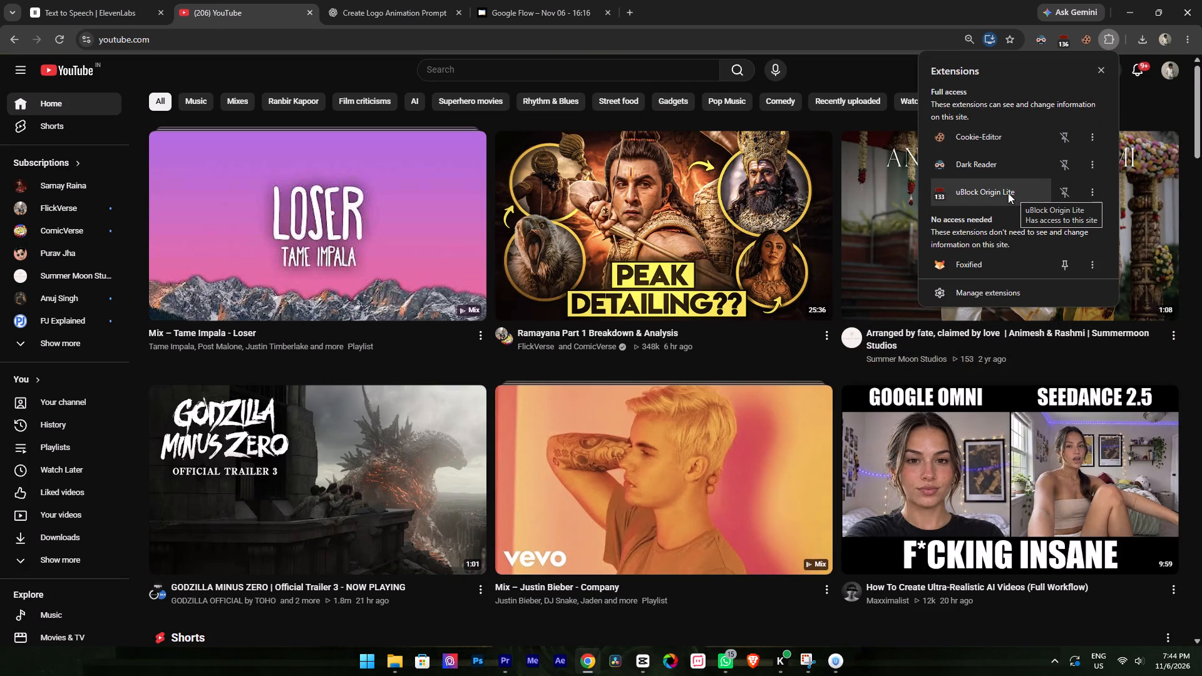
click(838, 77)
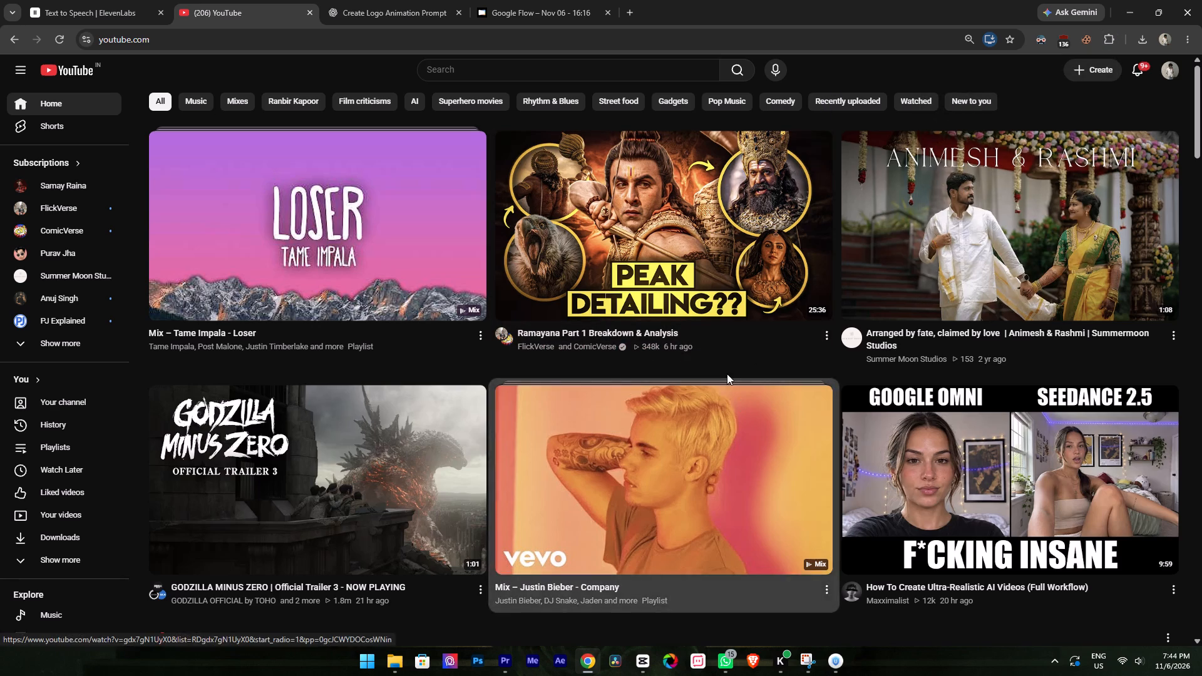
scroll(615, 360, down, 9)
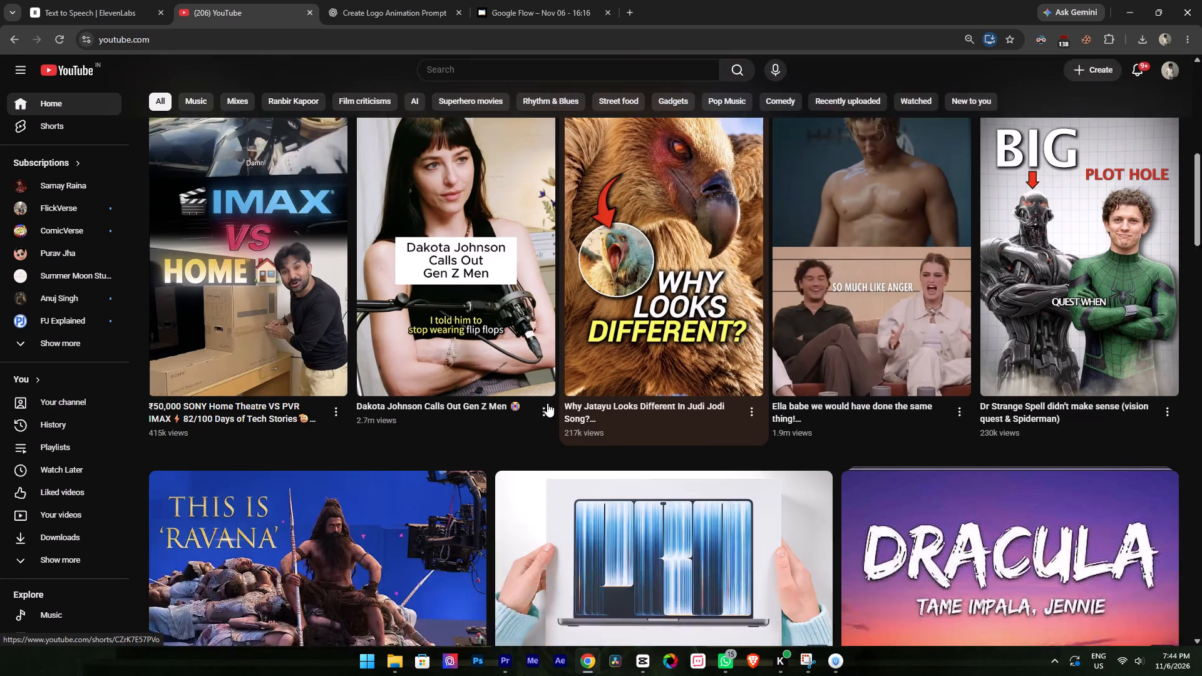
scroll(547, 403, down, 5)
scroll(543, 454, down, 3)
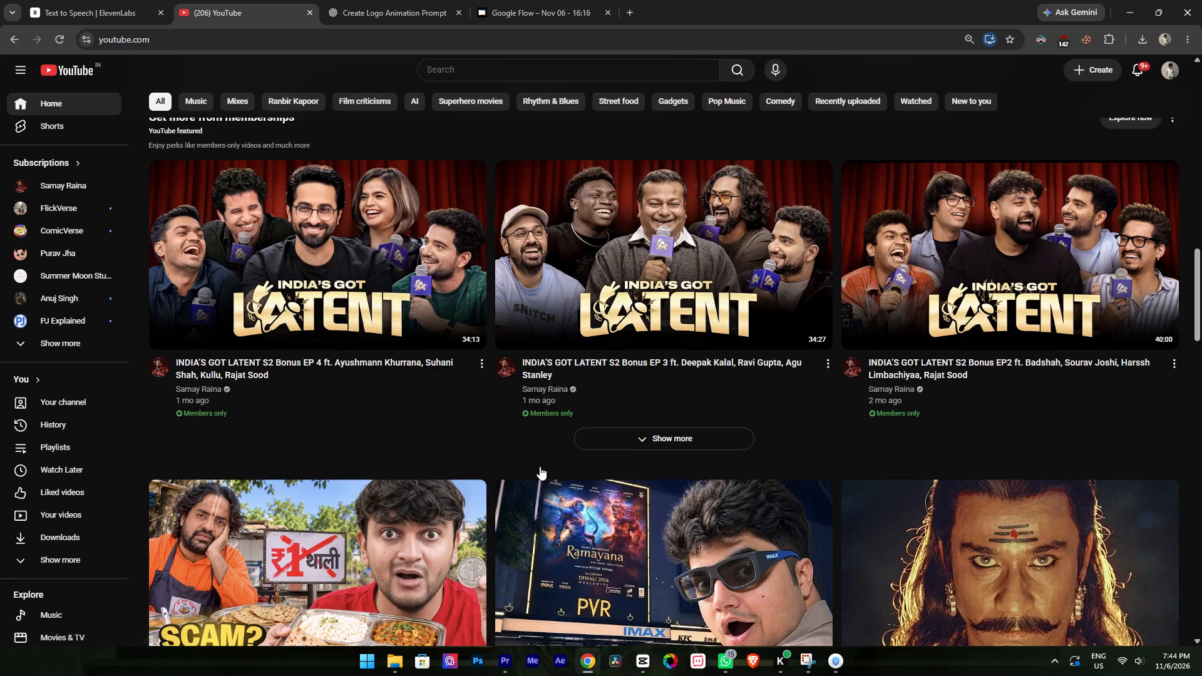
scroll(540, 466, down, 8)
scroll(528, 495, up, 3)
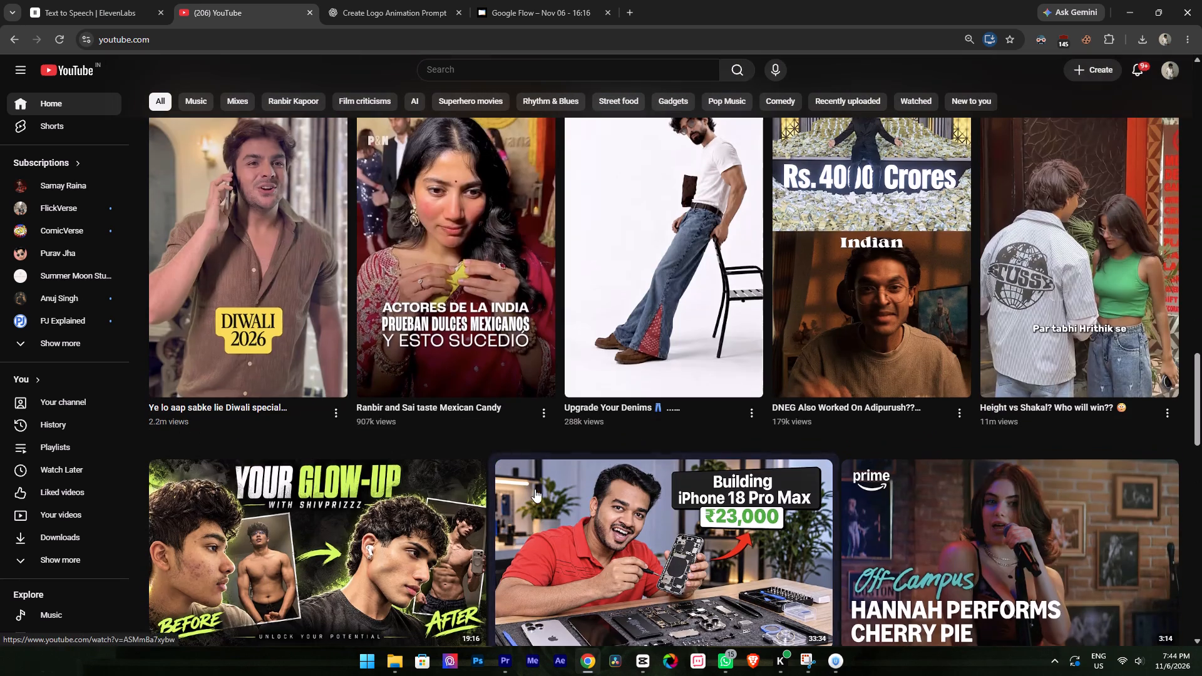
Search YouTube for Taylor Swift and look through the results.
click(464, 70)
text(ty)
text(lo)
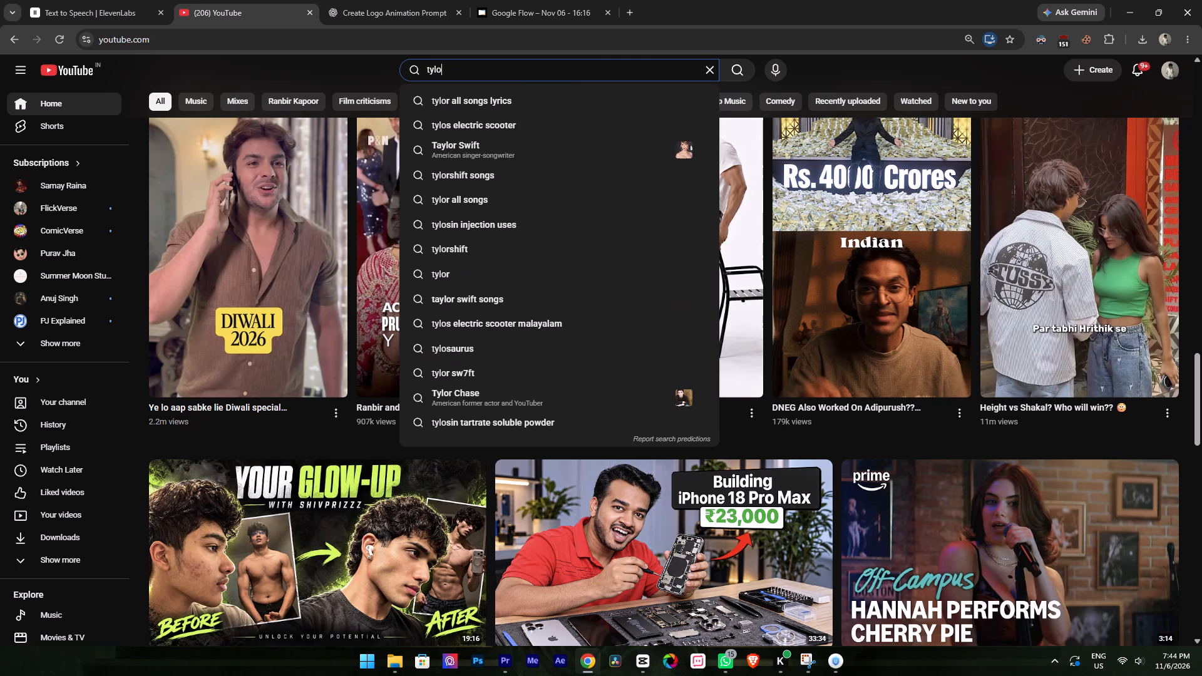
click(478, 146)
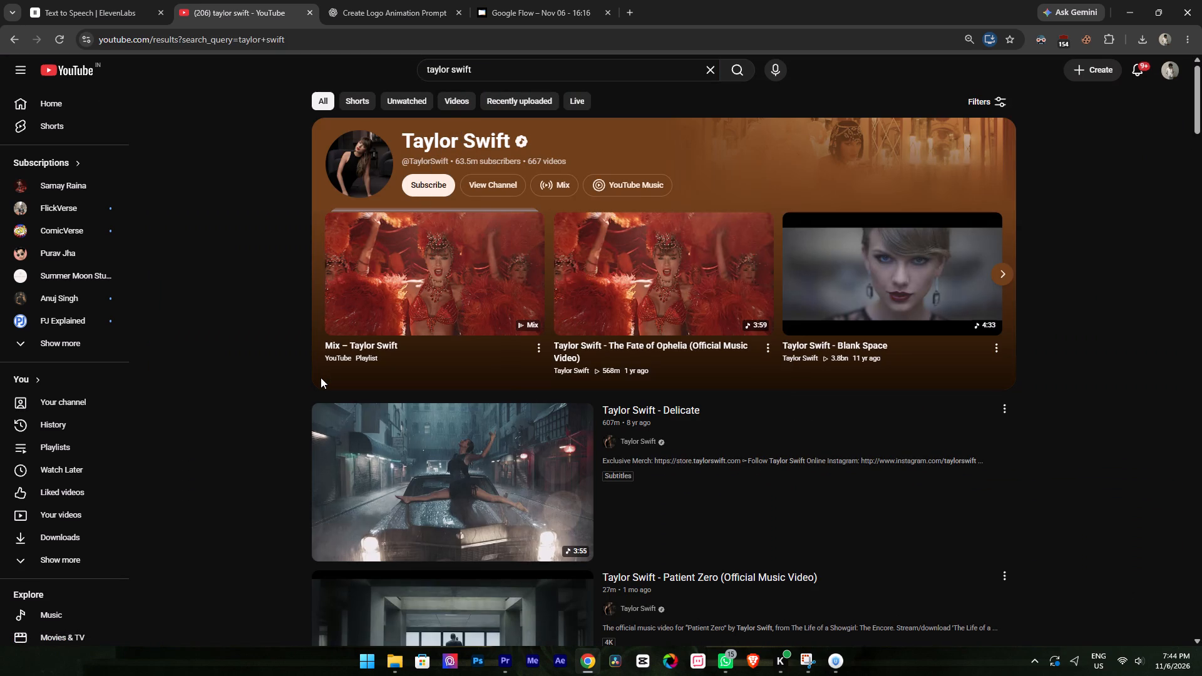
scroll(321, 377, down, 4)
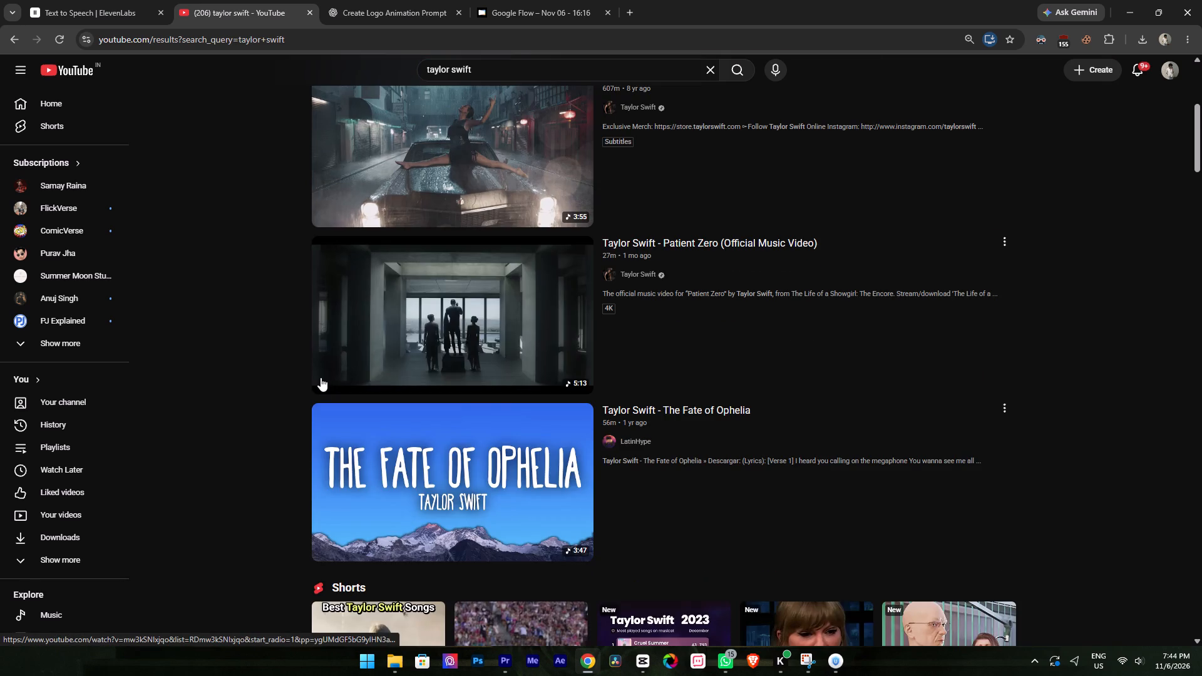
scroll(309, 385, up, 5)
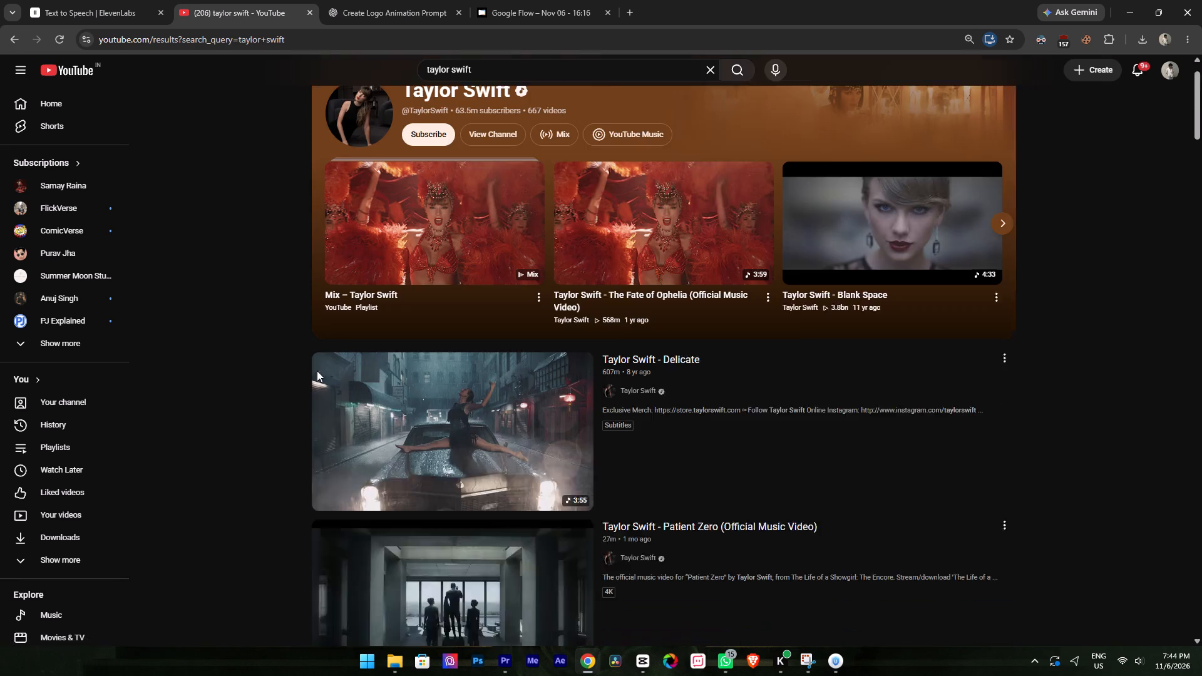
Search YouTube for "taylor swift songs lyrcal vdce", play the The Life of a Showgirl (Album with Lyrics) playlist and turn the player volume up.
click(499, 72)
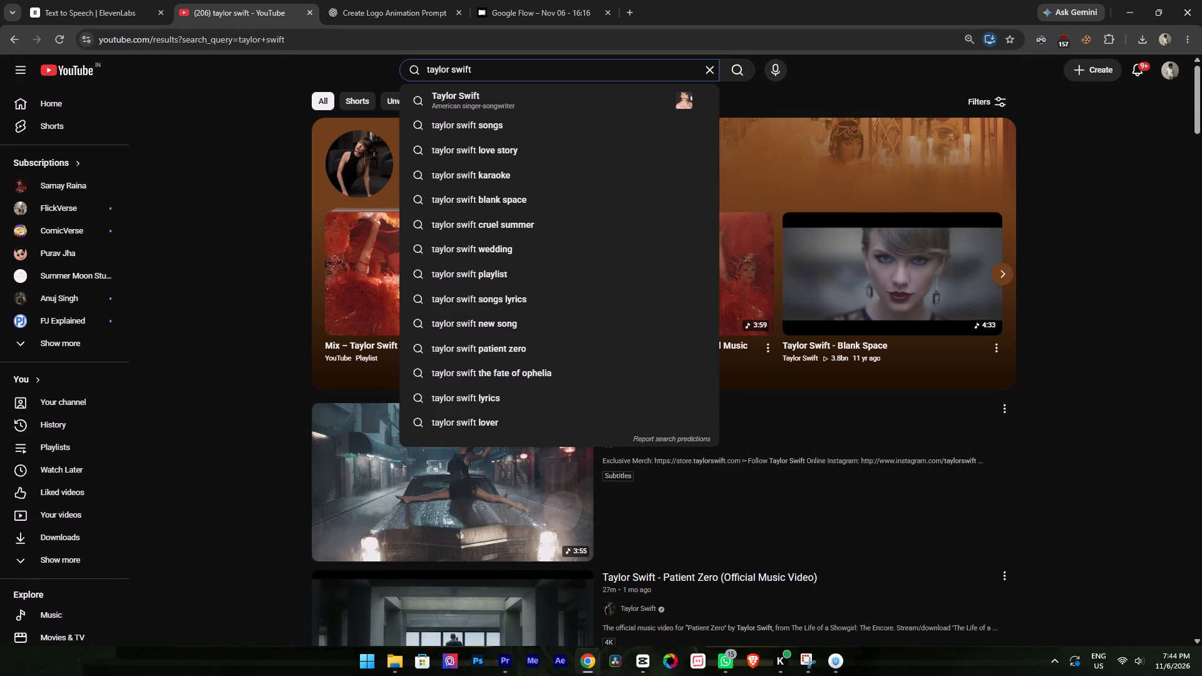
key(space)
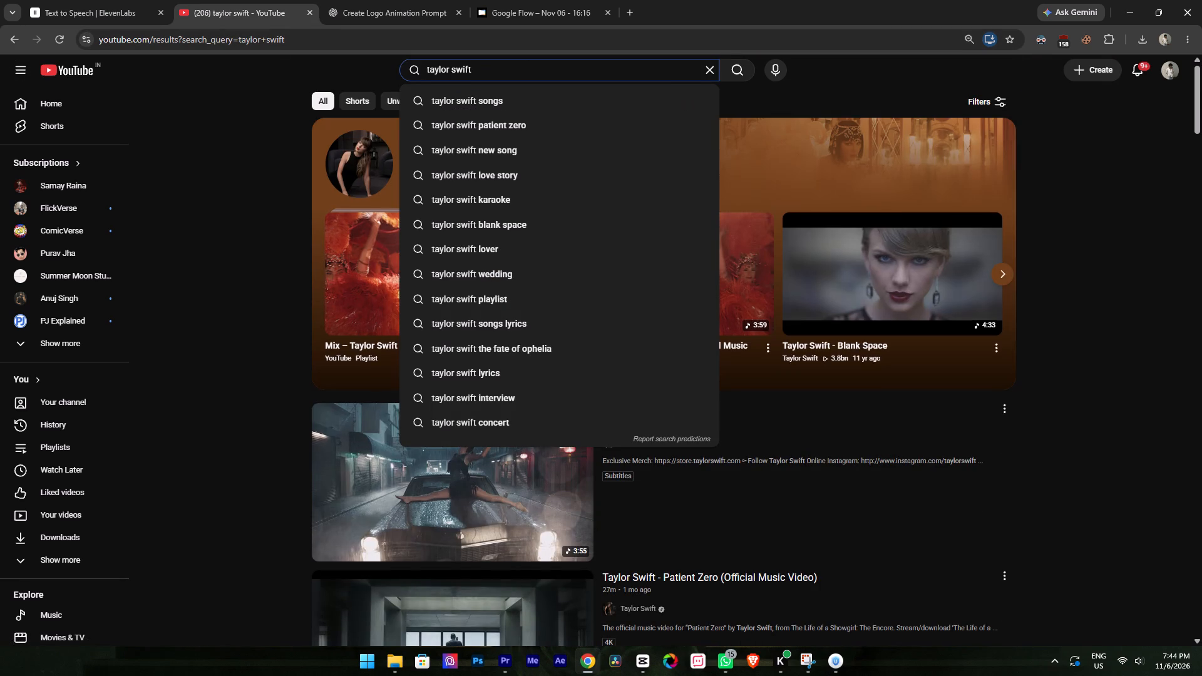
text(songs lyrcal vdce)
key(Return)
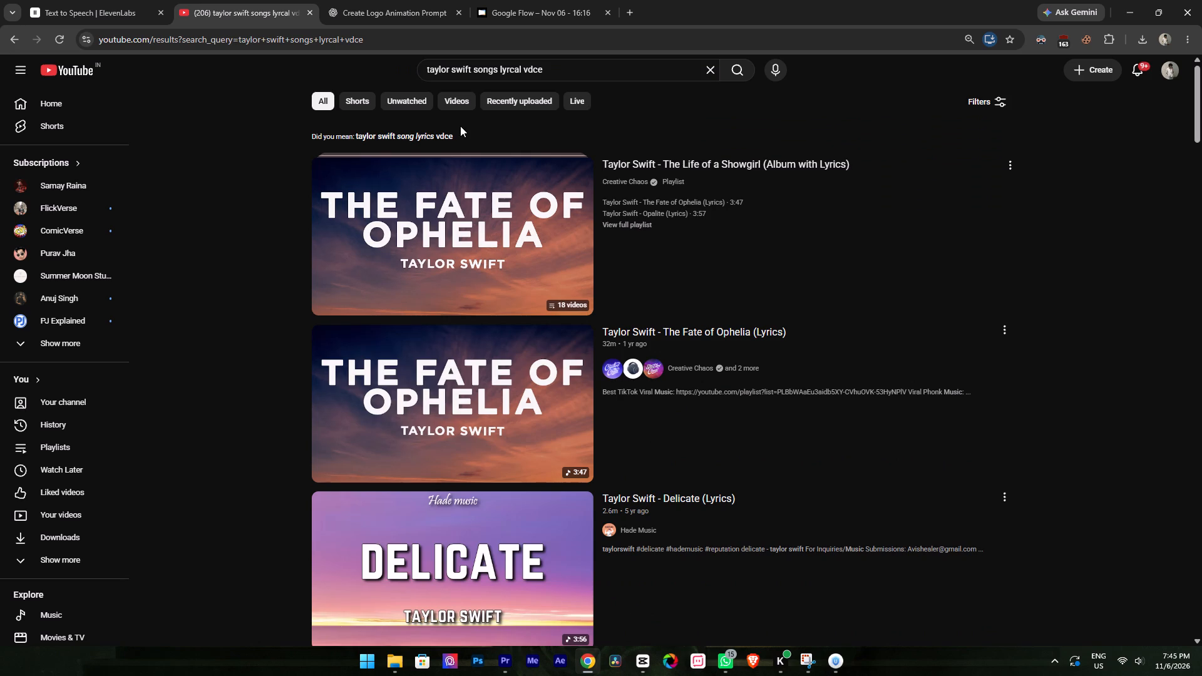
click(482, 208)
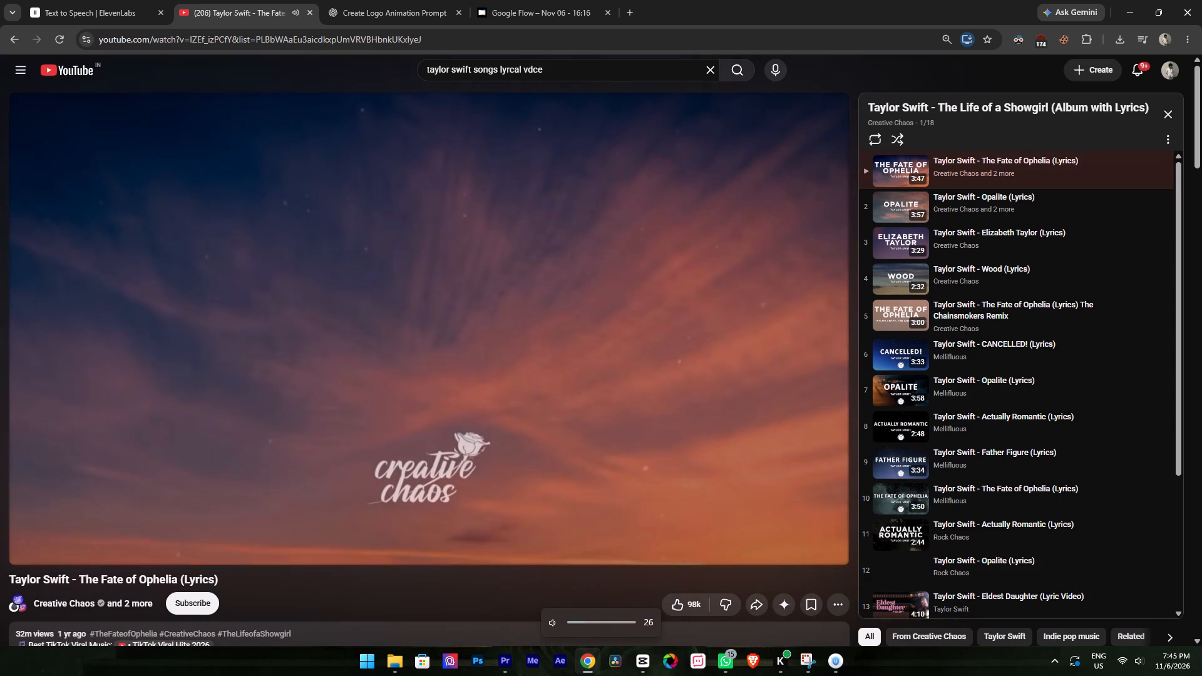
drag(144, 550, 200, 561)
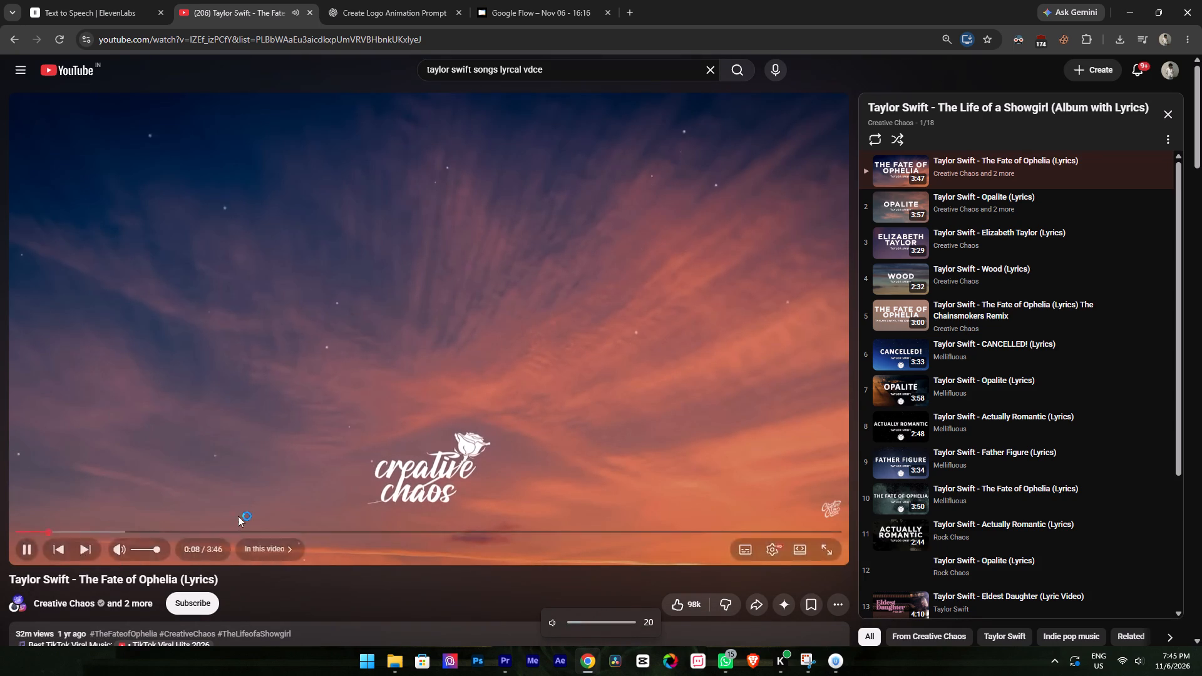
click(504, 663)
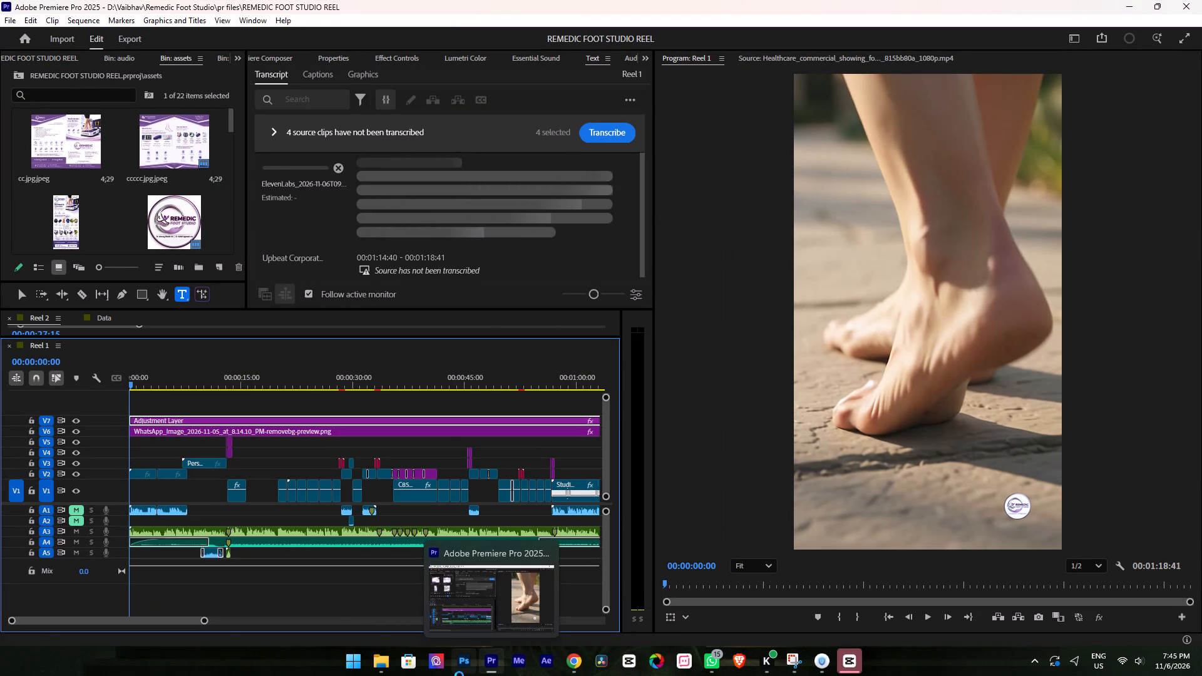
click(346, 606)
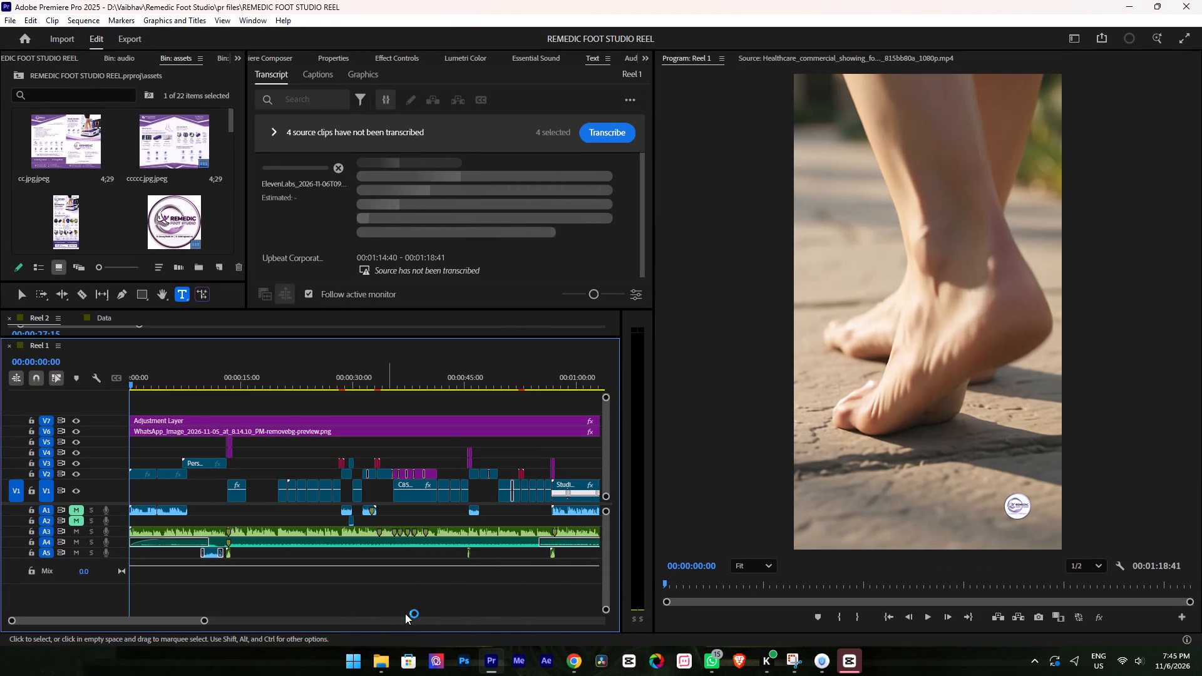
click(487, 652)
Switch to CapCut and create a new project.
click(858, 668)
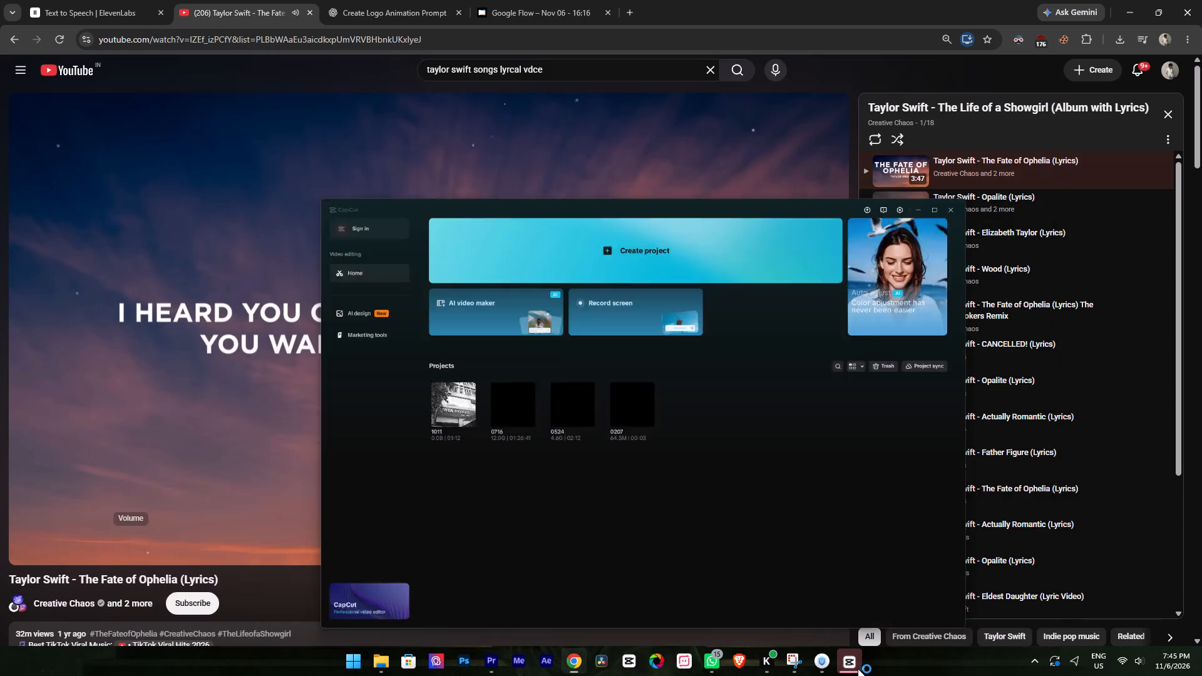
click(854, 667)
click(447, 114)
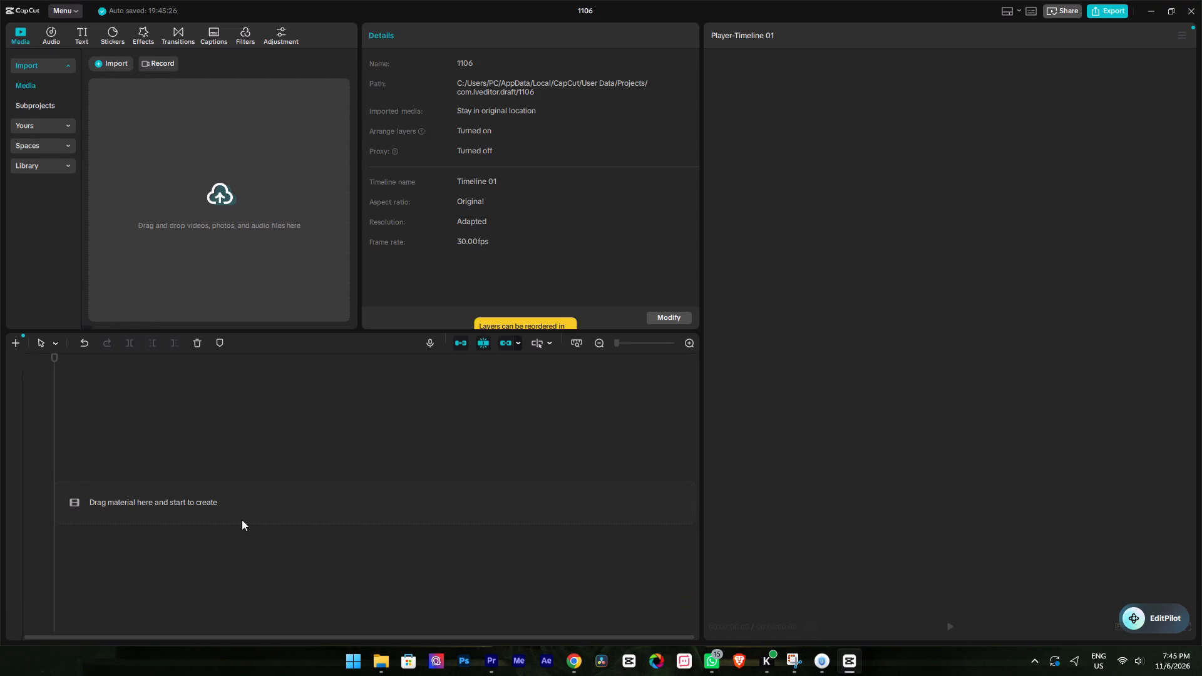
Import Reel 1.mp4 from the Export folder of Remedic Foot Studio, in the Vaibhav folder on drive D.
click(198, 195)
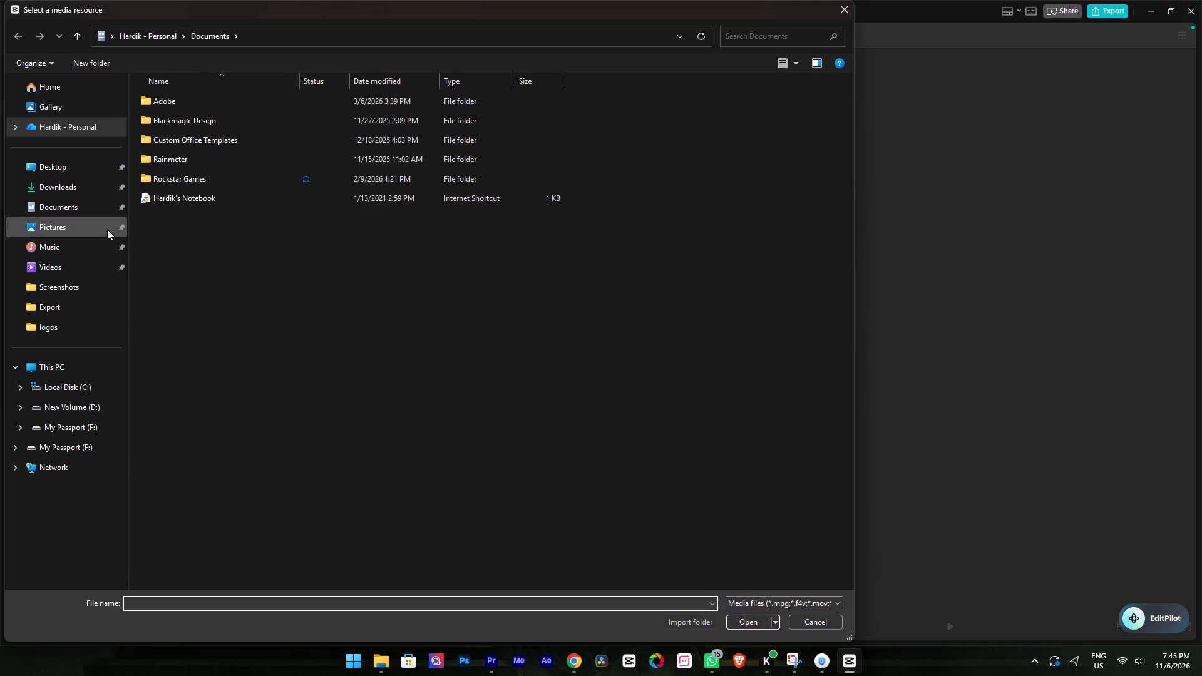
click(83, 360)
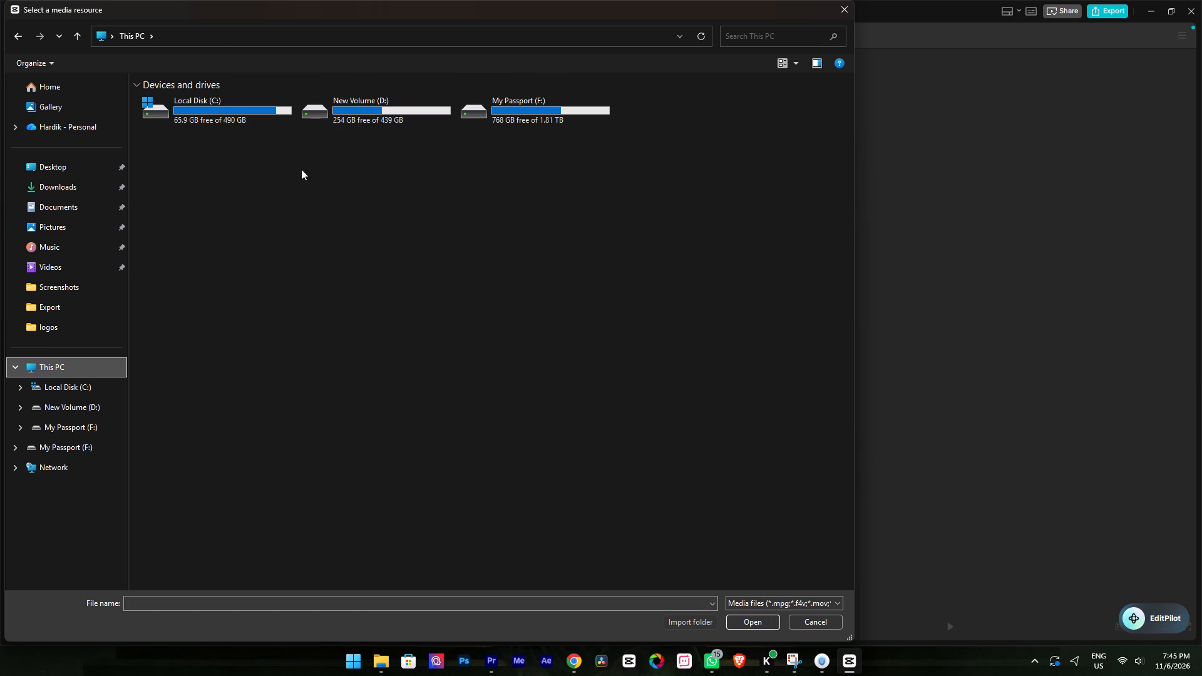
click(394, 117)
double_click(394, 117)
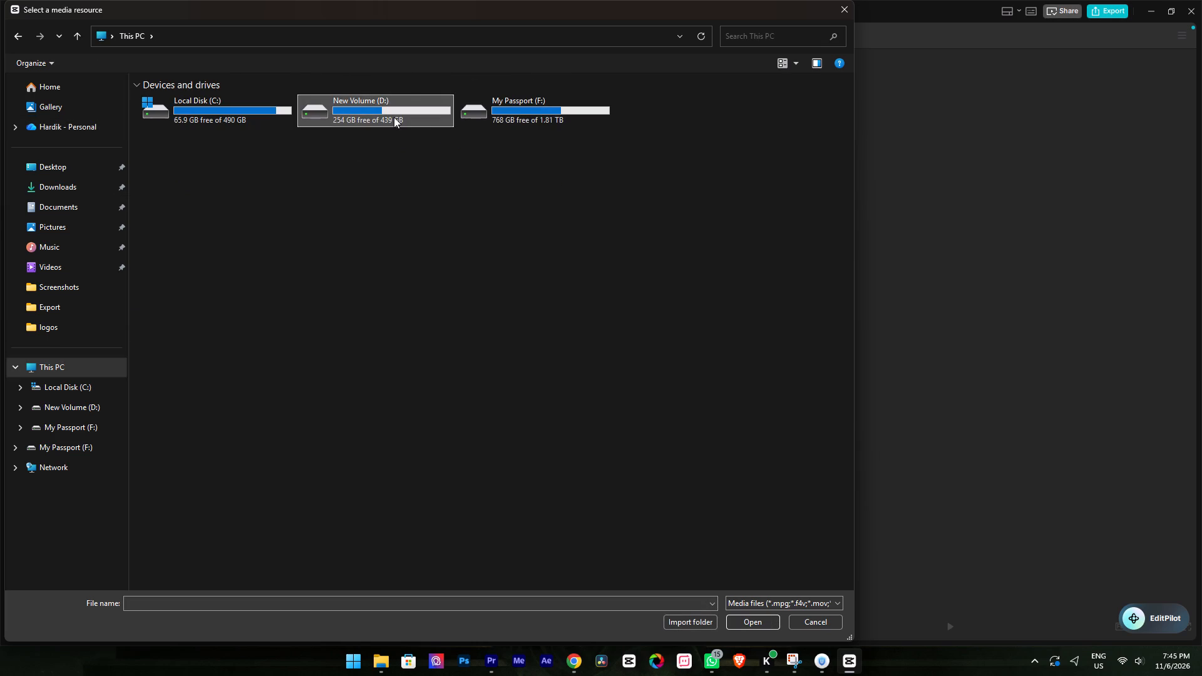
double_click(168, 212)
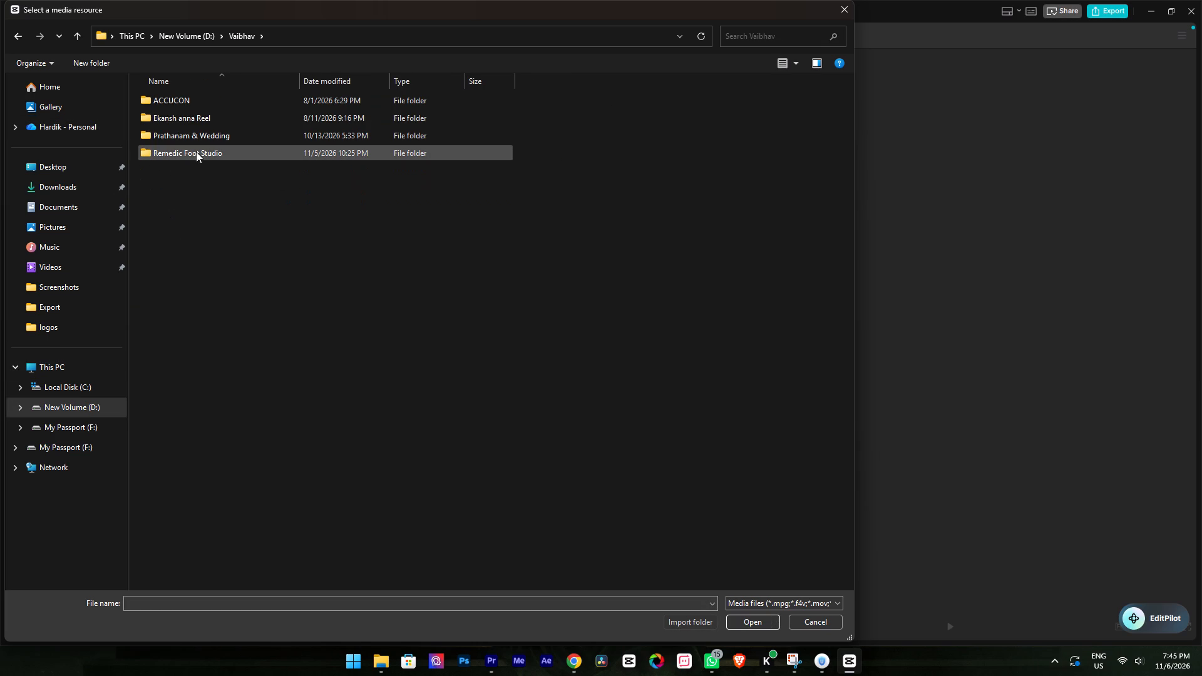
double_click(196, 151)
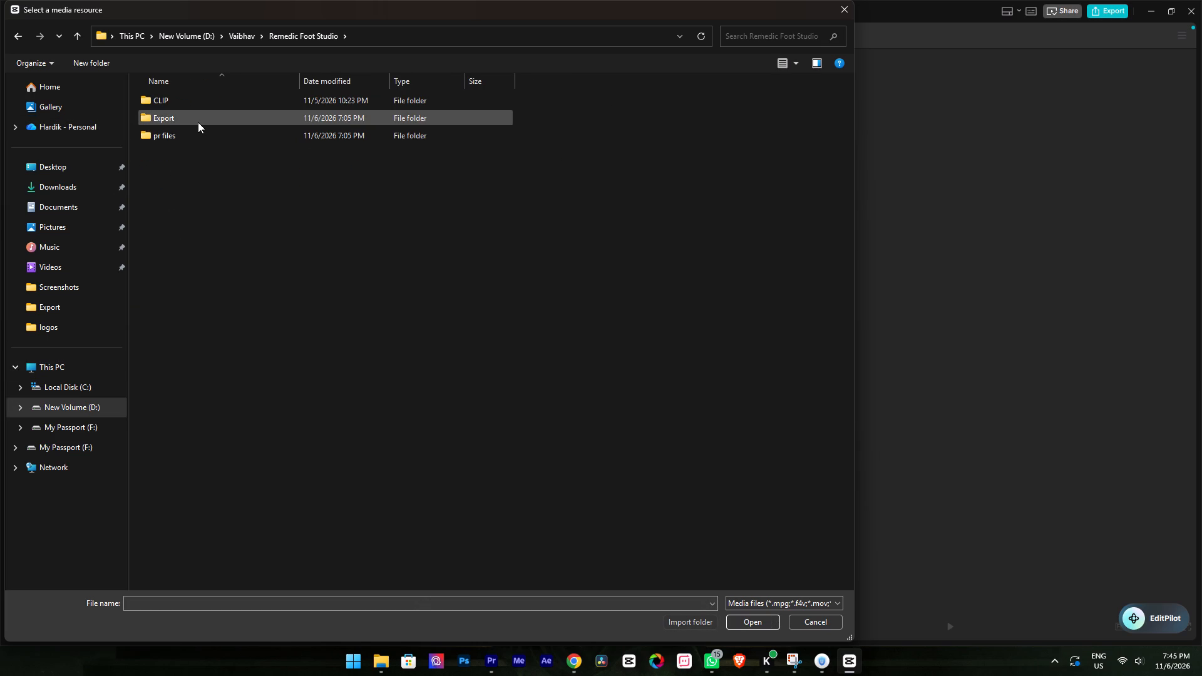
double_click(198, 121)
double_click(188, 121)
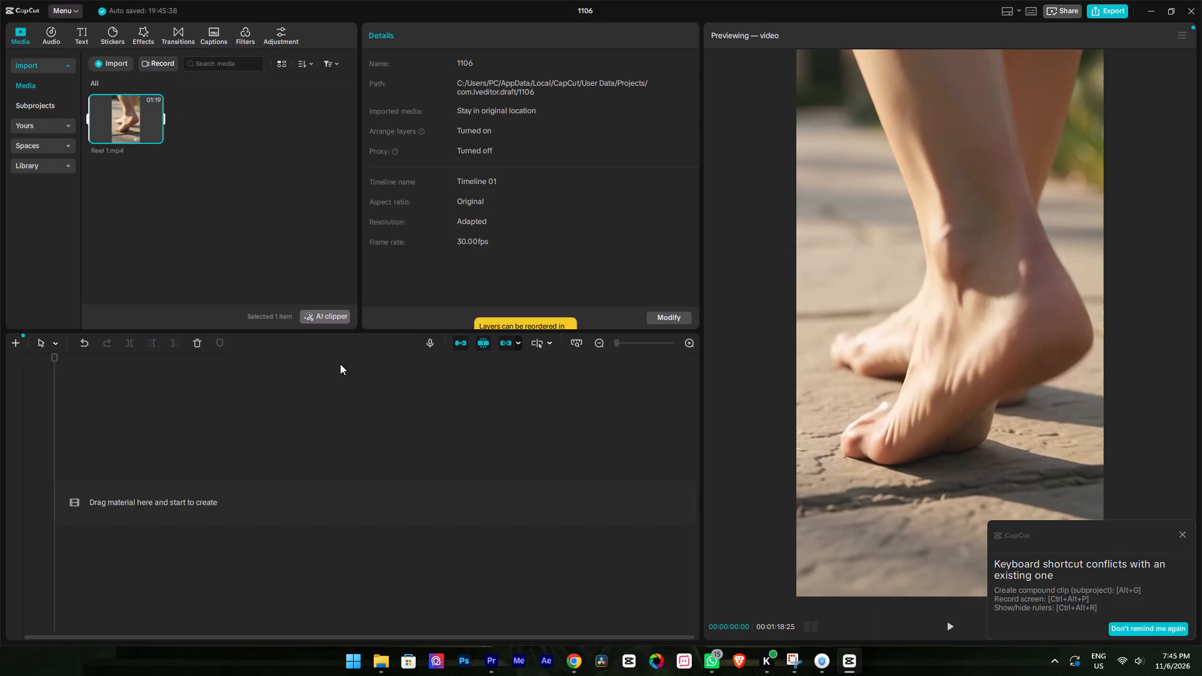
Place Reel 1.mp4 at the start of the timeline and dismiss the keyboard shortcut conflict notice.
drag(146, 121, 115, 494)
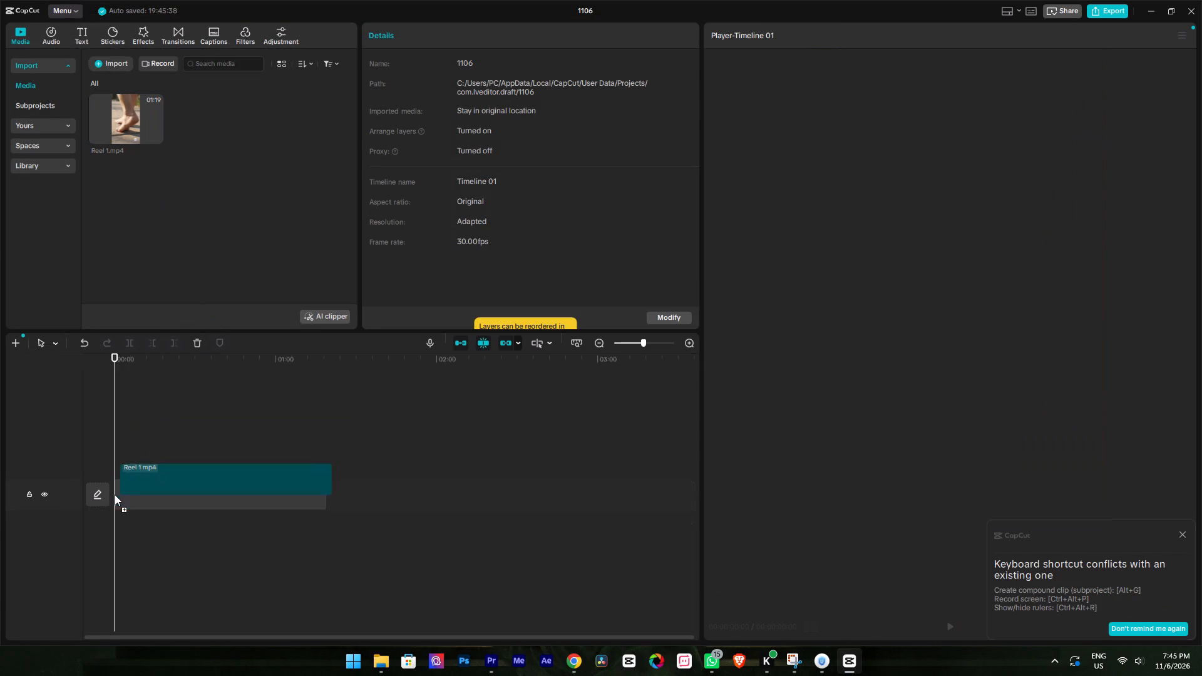
drag(115, 494, 113, 496)
drag(126, 363, 88, 371)
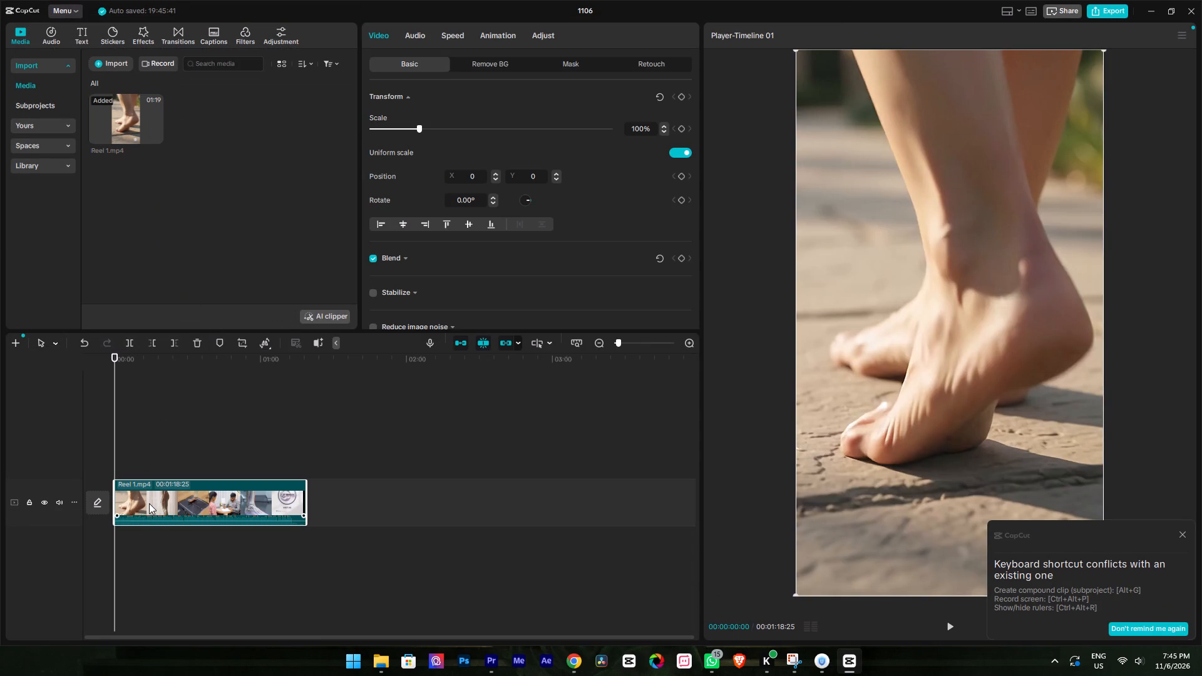
click(1180, 531)
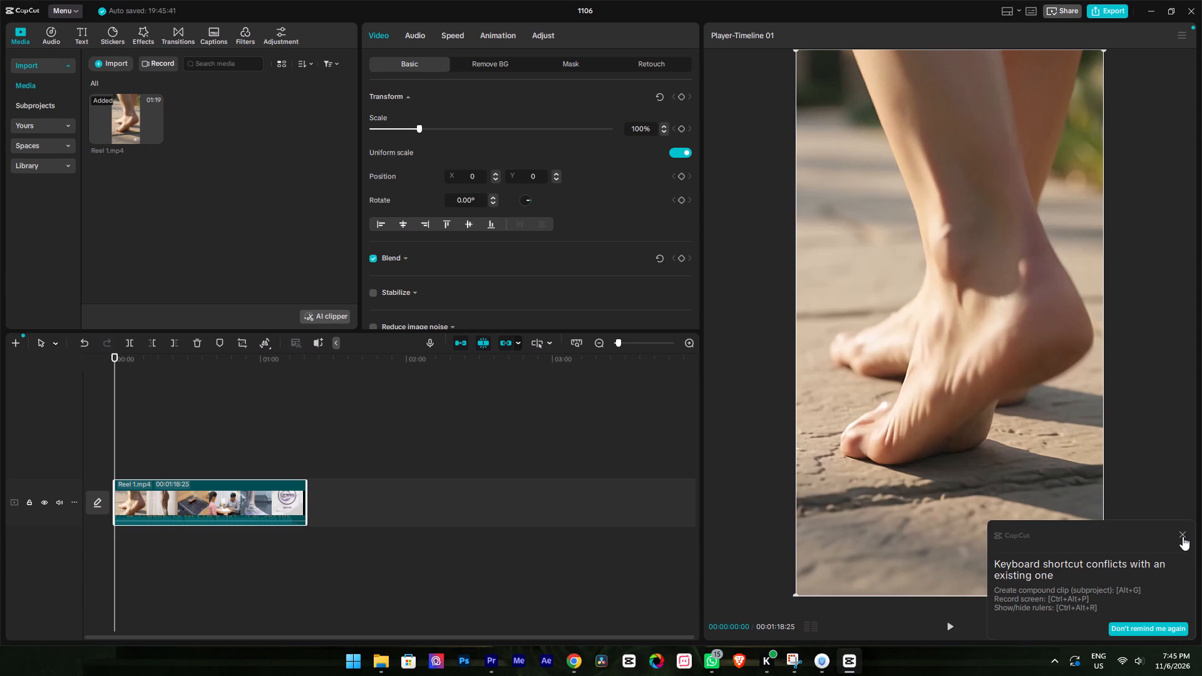
click(1181, 534)
Deselect the clip, scrub through the reel and play it from the beginning.
click(225, 455)
drag(138, 361, 110, 361)
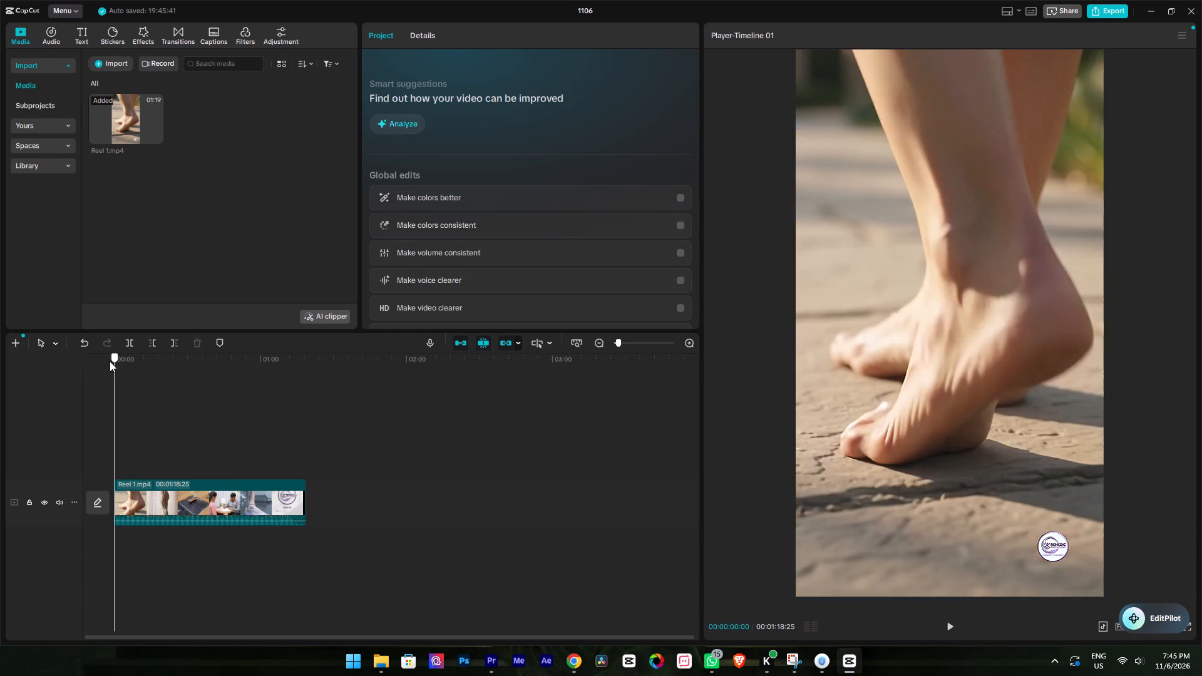
drag(110, 361, 267, 396)
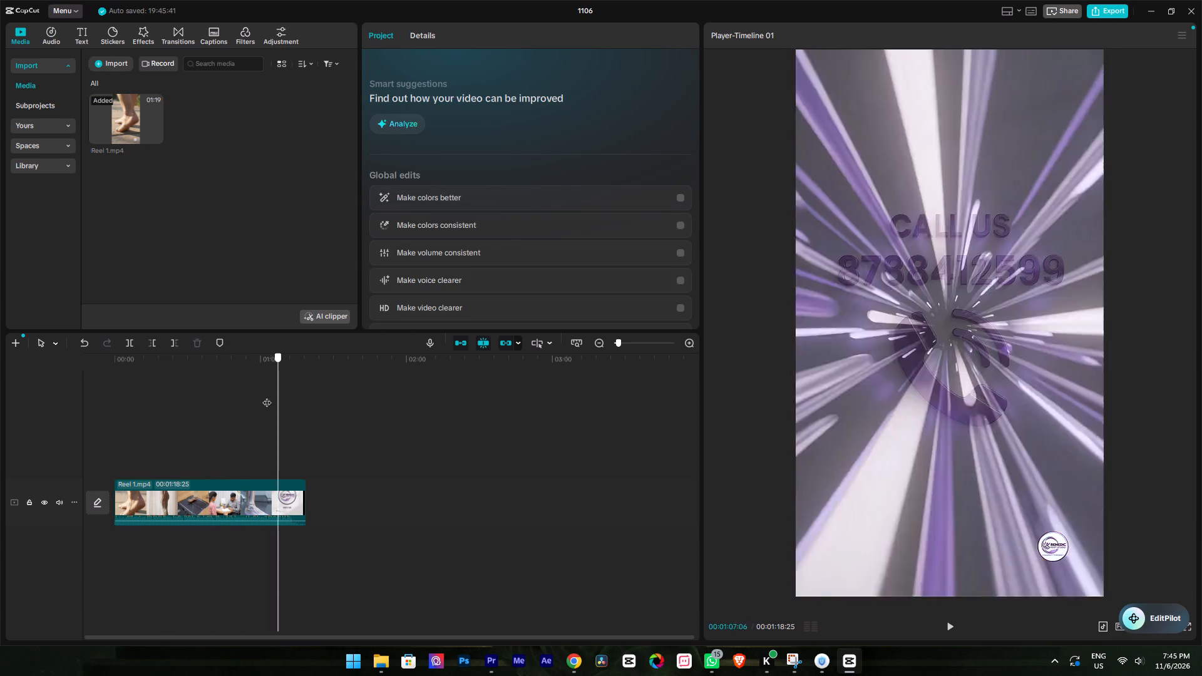
drag(267, 396, 0, 386)
key(space)
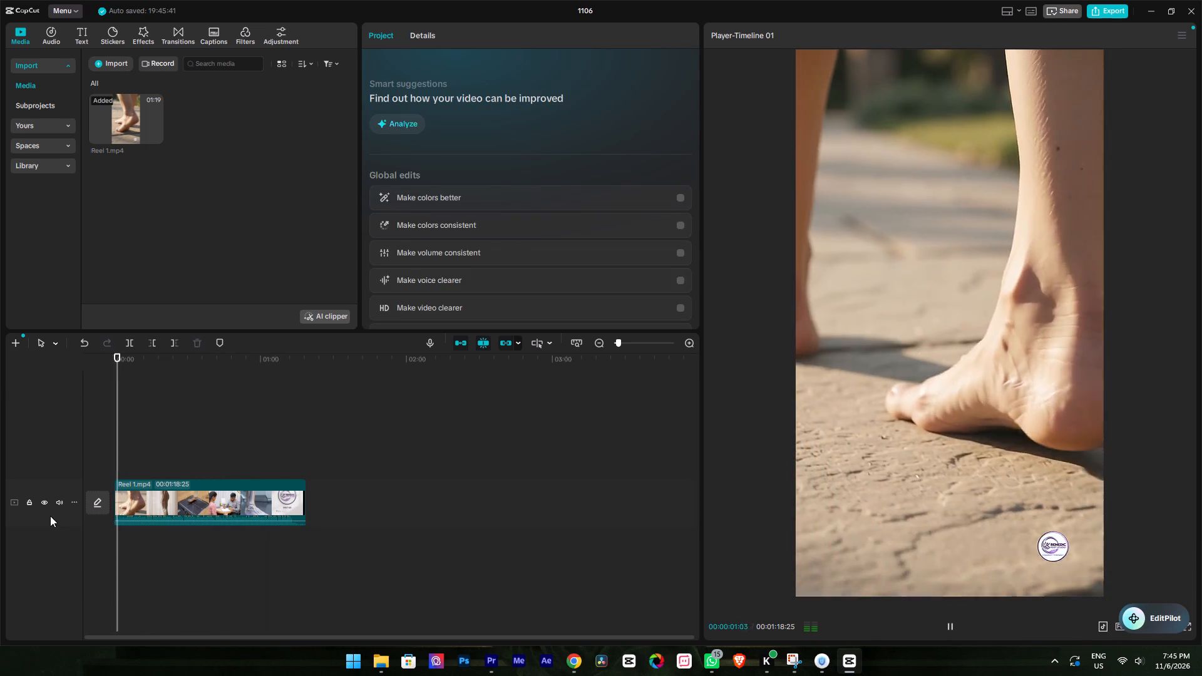
Mute the video track holding Reel 1.mp4 while the reel plays.
click(60, 504)
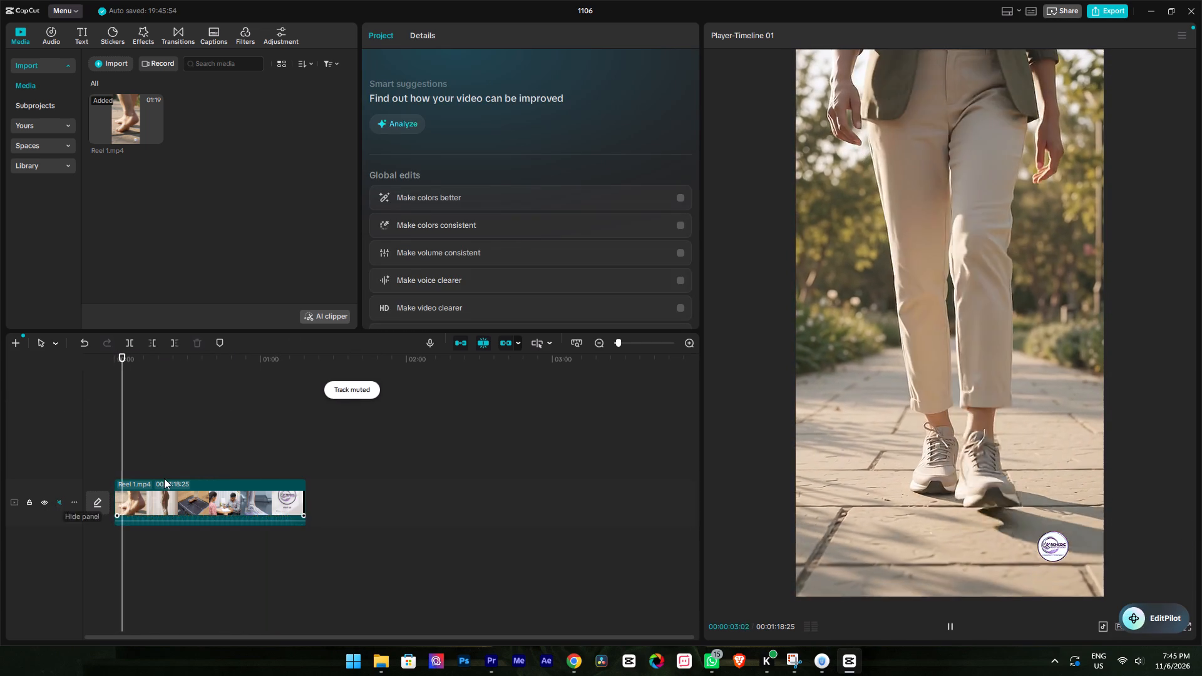
alt+scroll(287, 424, up, 5)
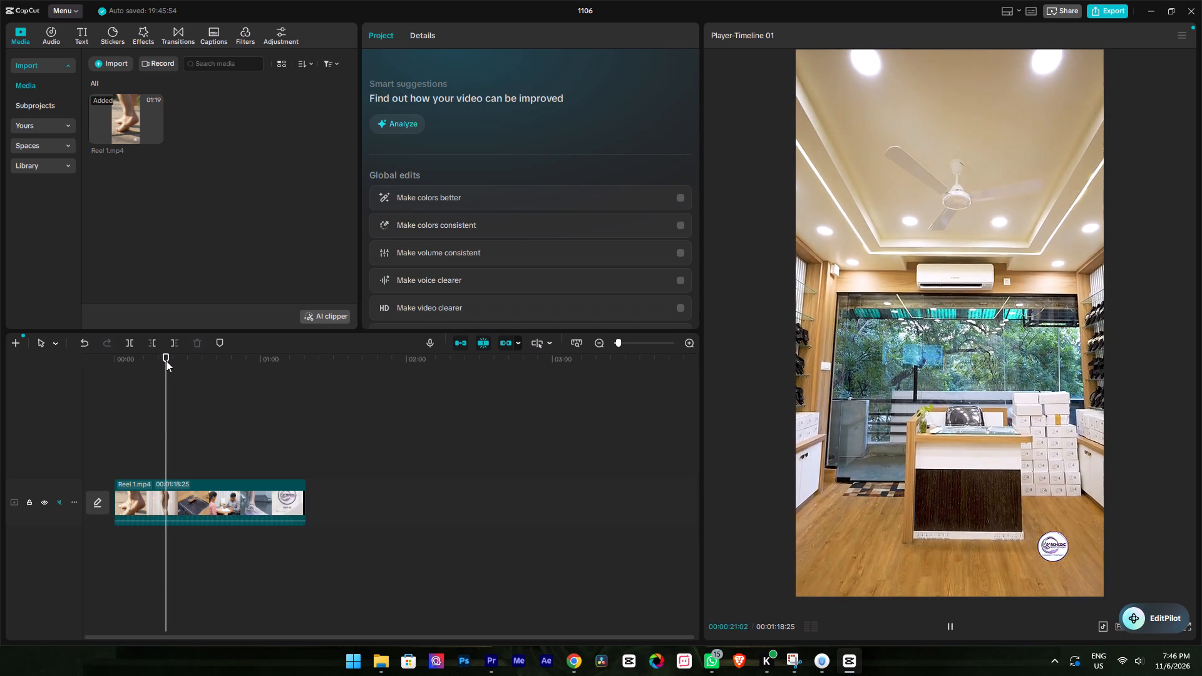
Return the playhead to the start of the timeline.
drag(166, 361, 162, 361)
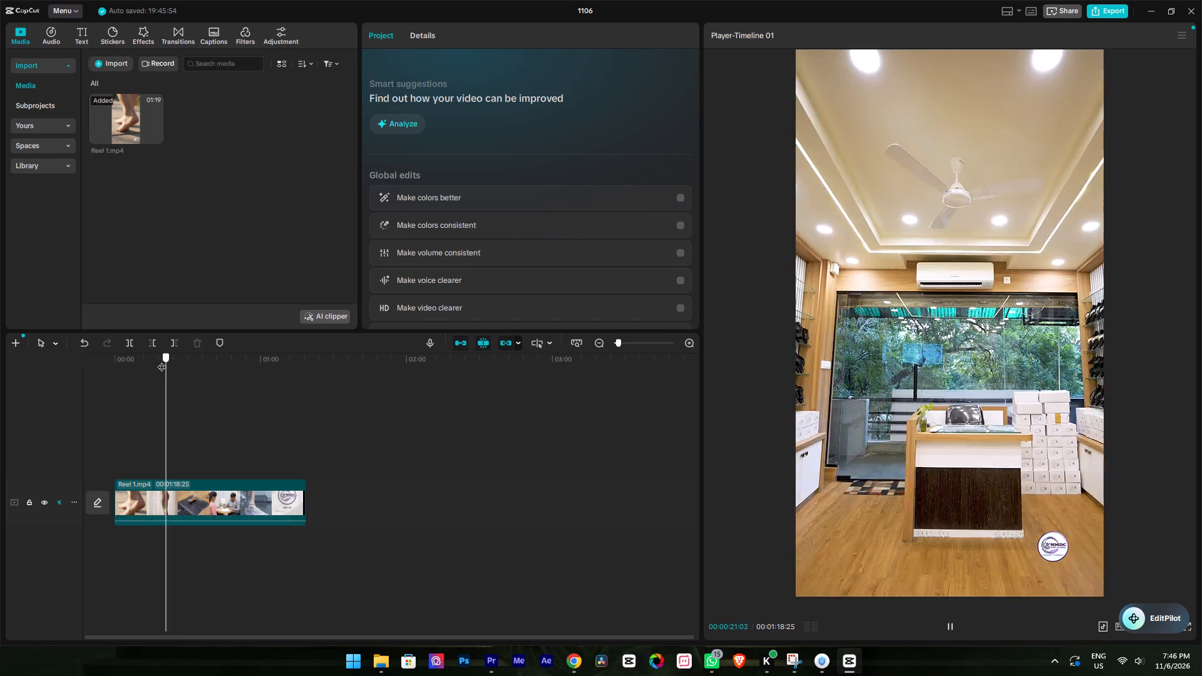
drag(162, 361, 38, 363)
Select Reel 1.mp4 on the timeline, check its basic audio settings and unmute its video track.
click(218, 506)
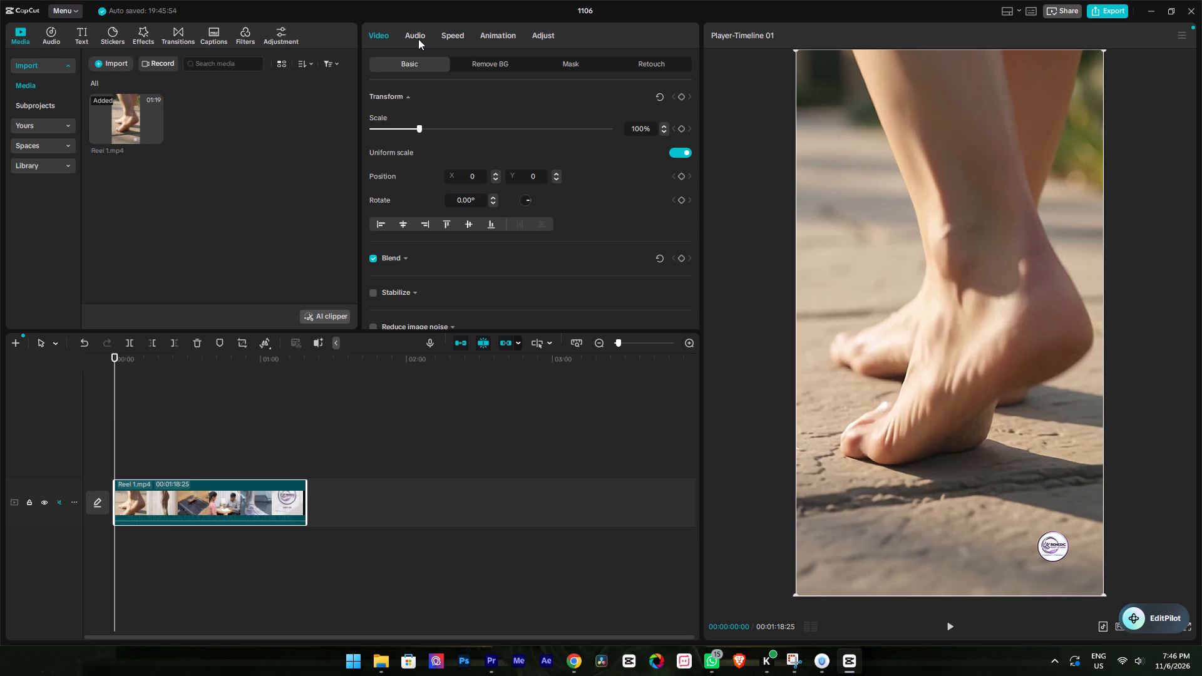
click(418, 39)
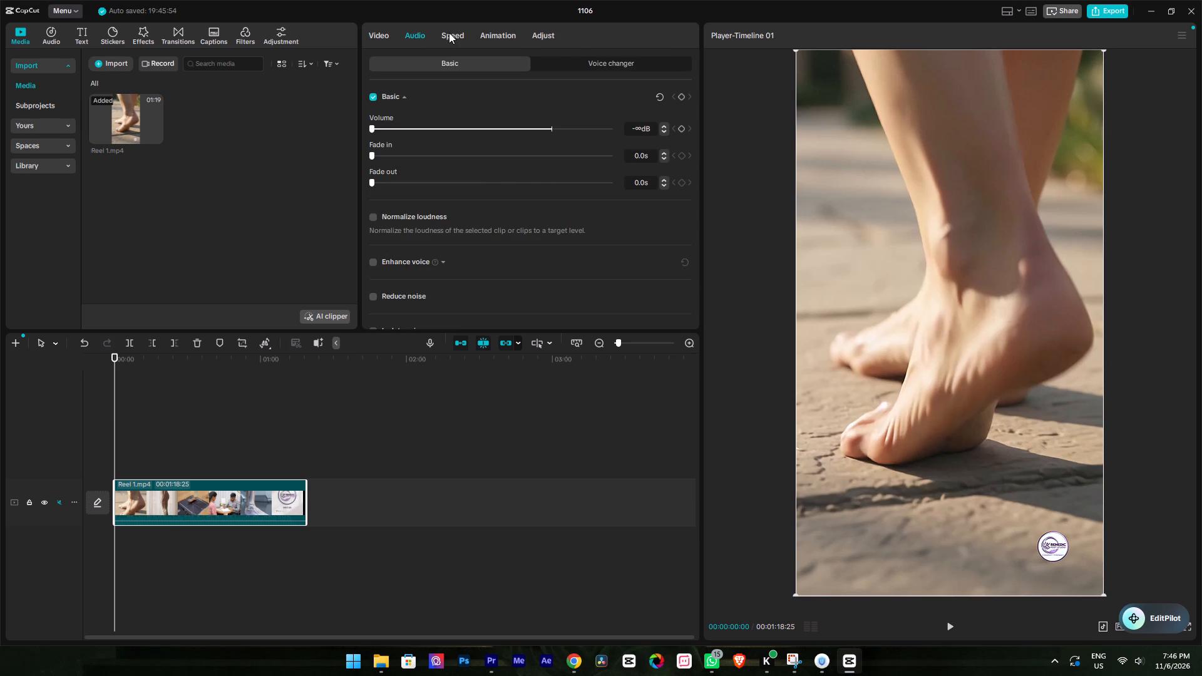
click(449, 33)
click(418, 33)
click(61, 504)
Look through the voice changer, speed, animation and color adjustment options for the selected reel clip.
click(557, 59)
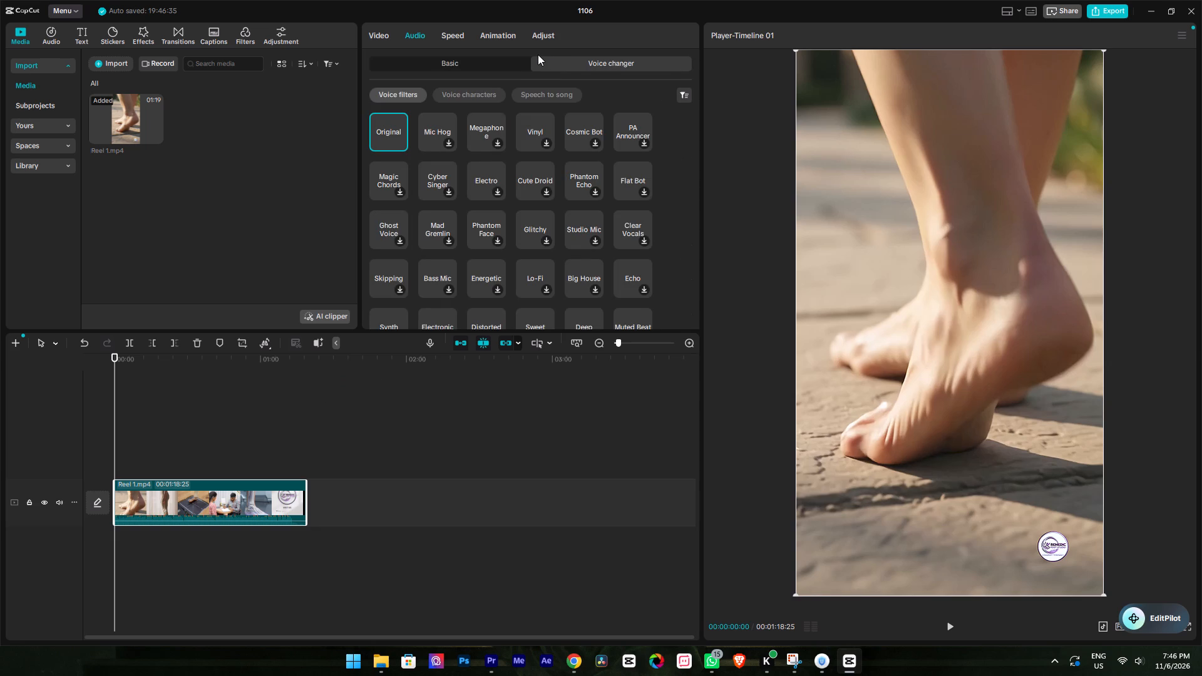
click(461, 29)
click(495, 34)
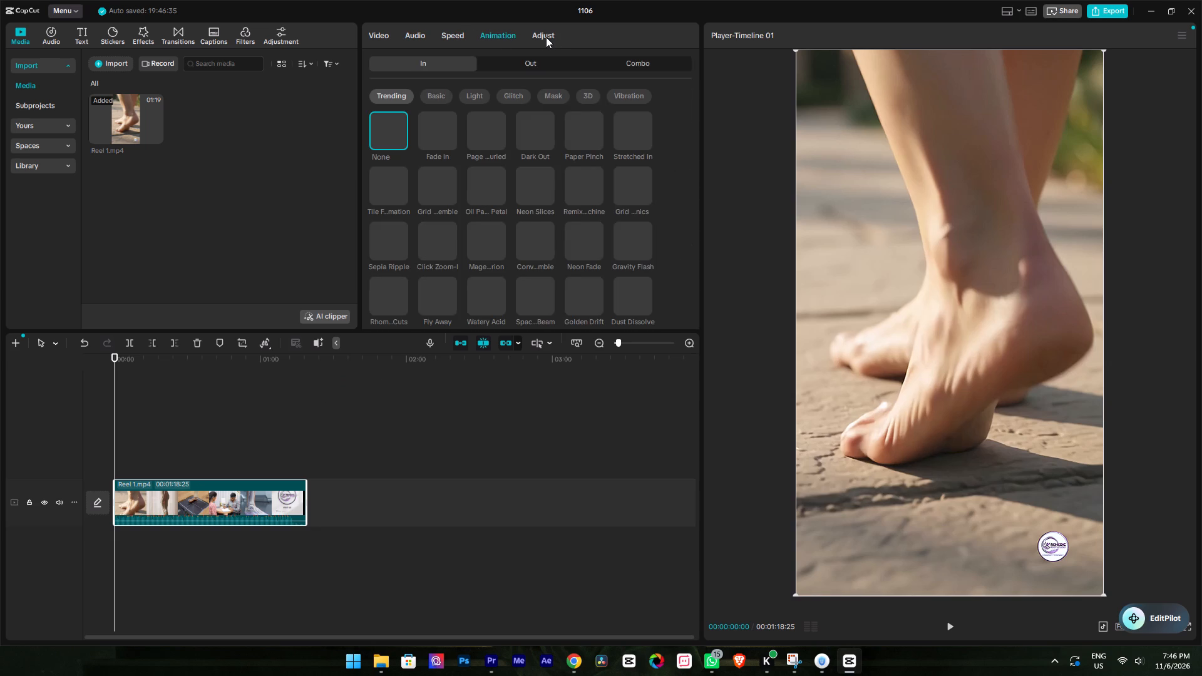
click(546, 37)
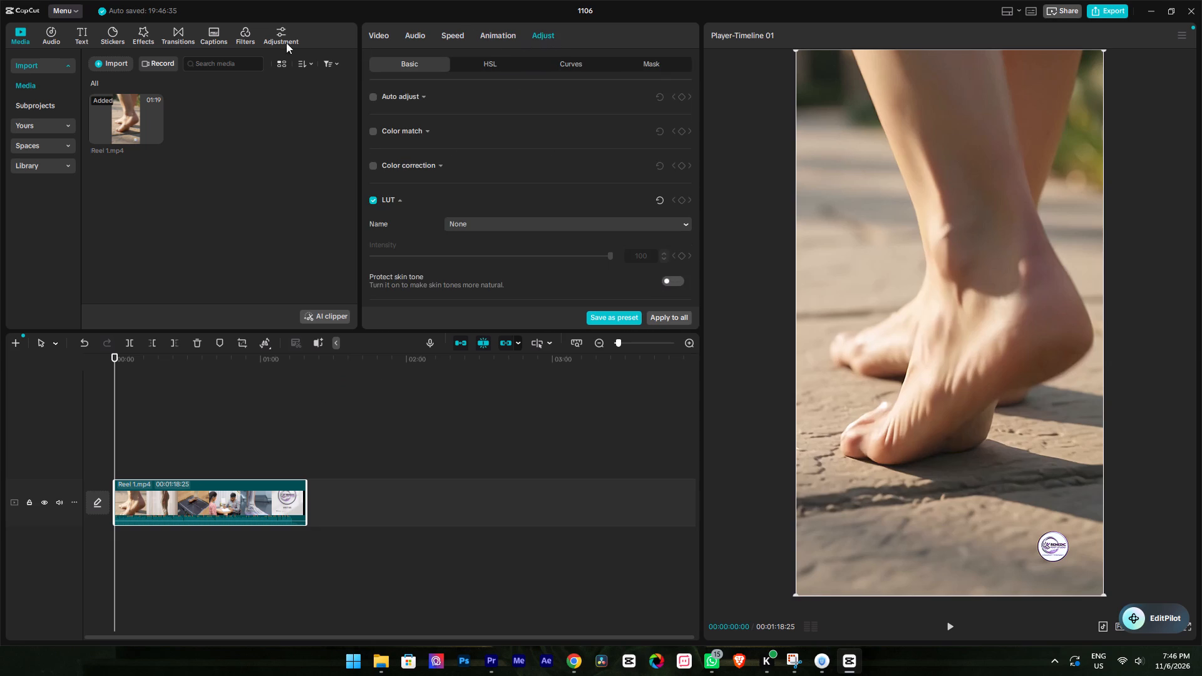
Turn on Identify filler words for auto captions with English as the spoken language, and open the trending caption templates.
click(213, 36)
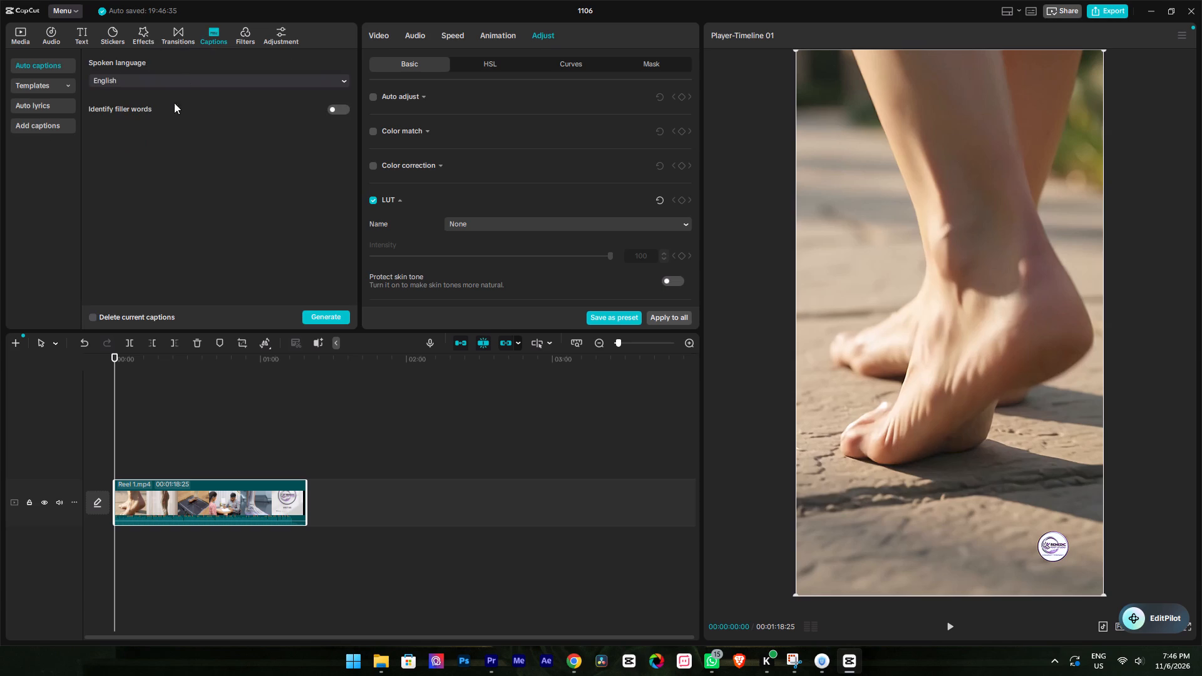
click(337, 81)
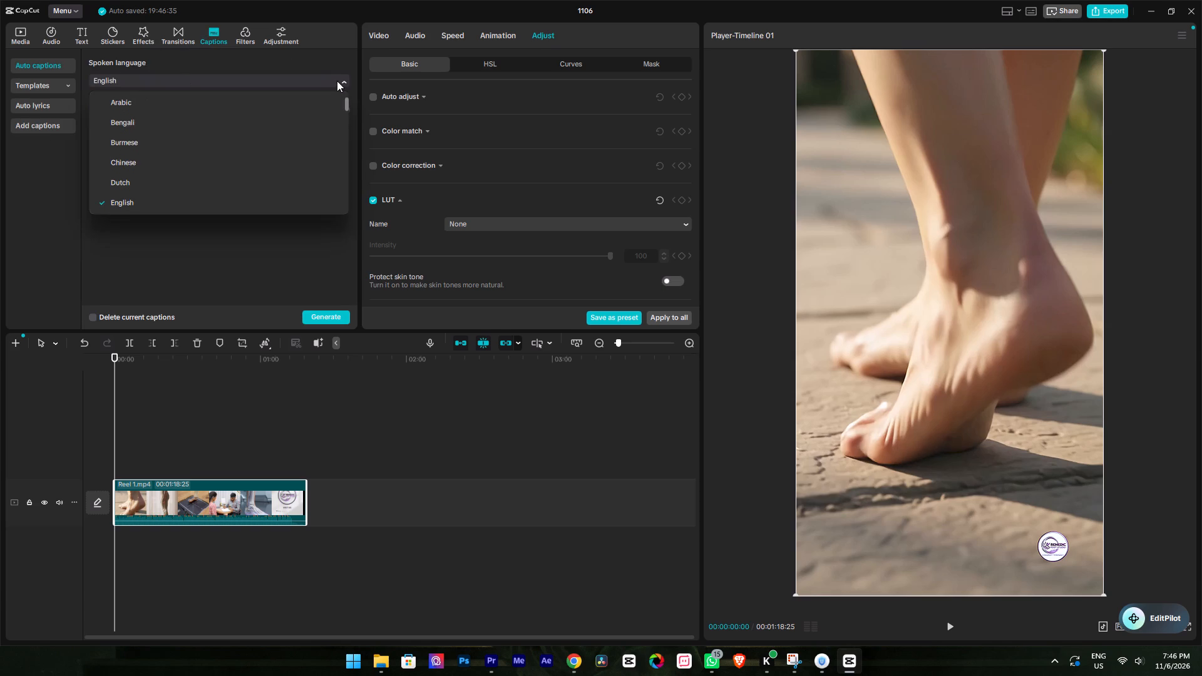
click(337, 81)
click(337, 110)
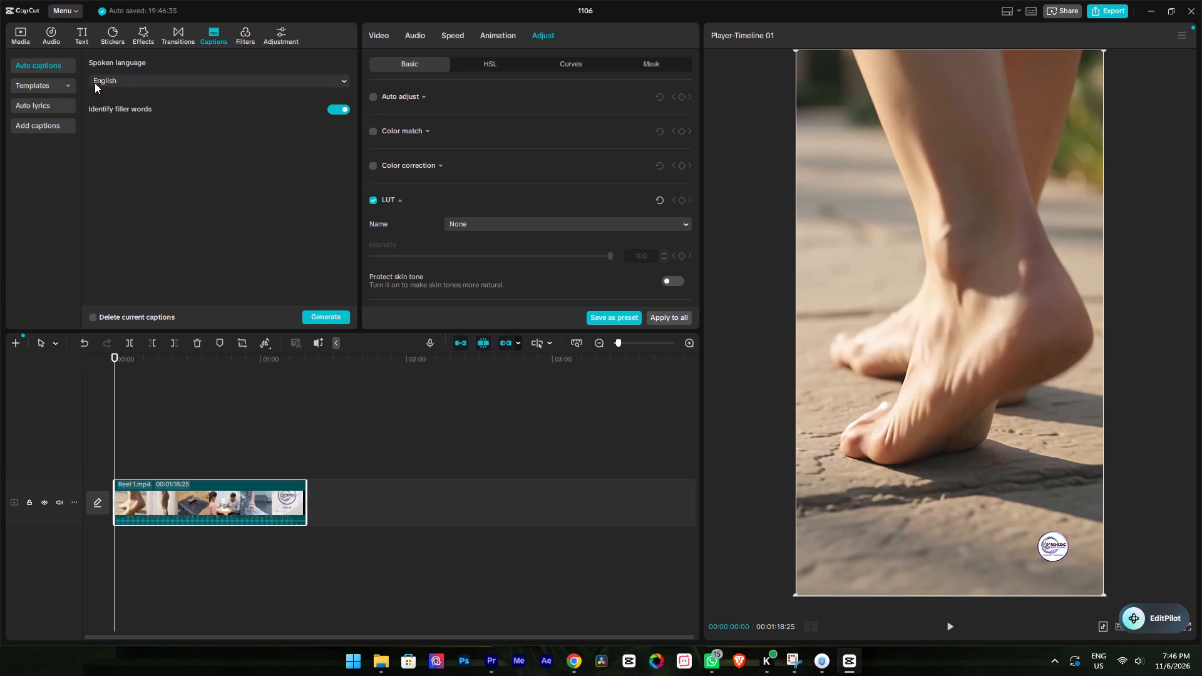
click(64, 86)
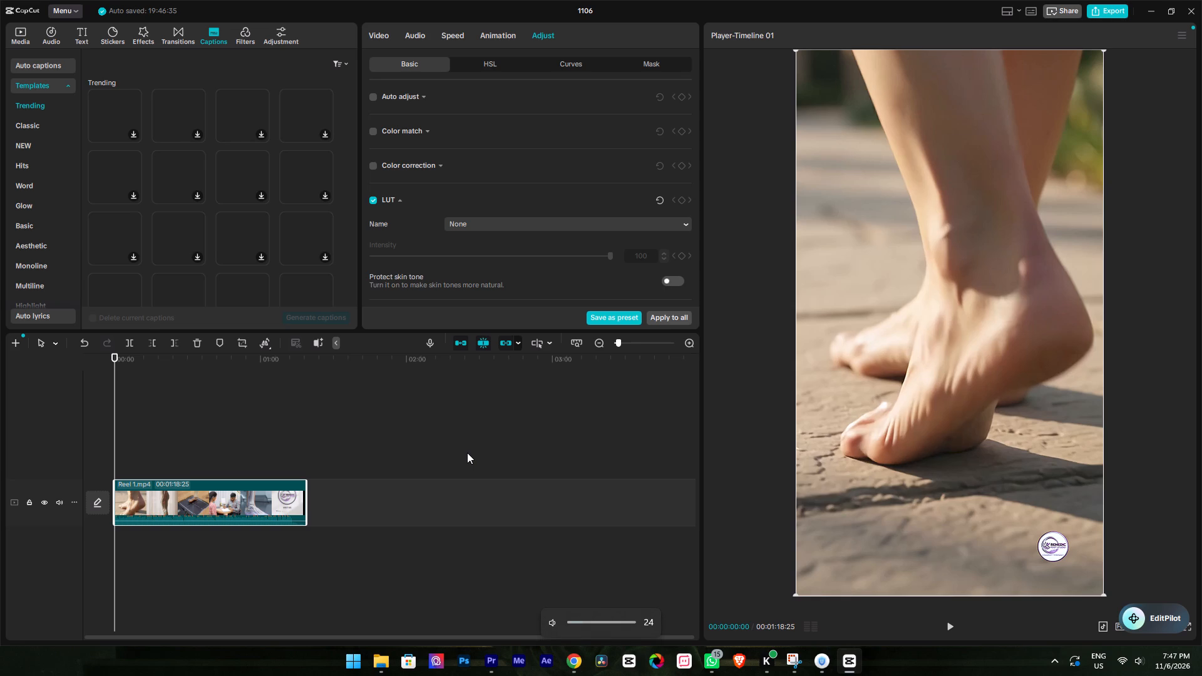
Deselect the reel clip and bring the playhead to the start of the timeline.
click(560, 442)
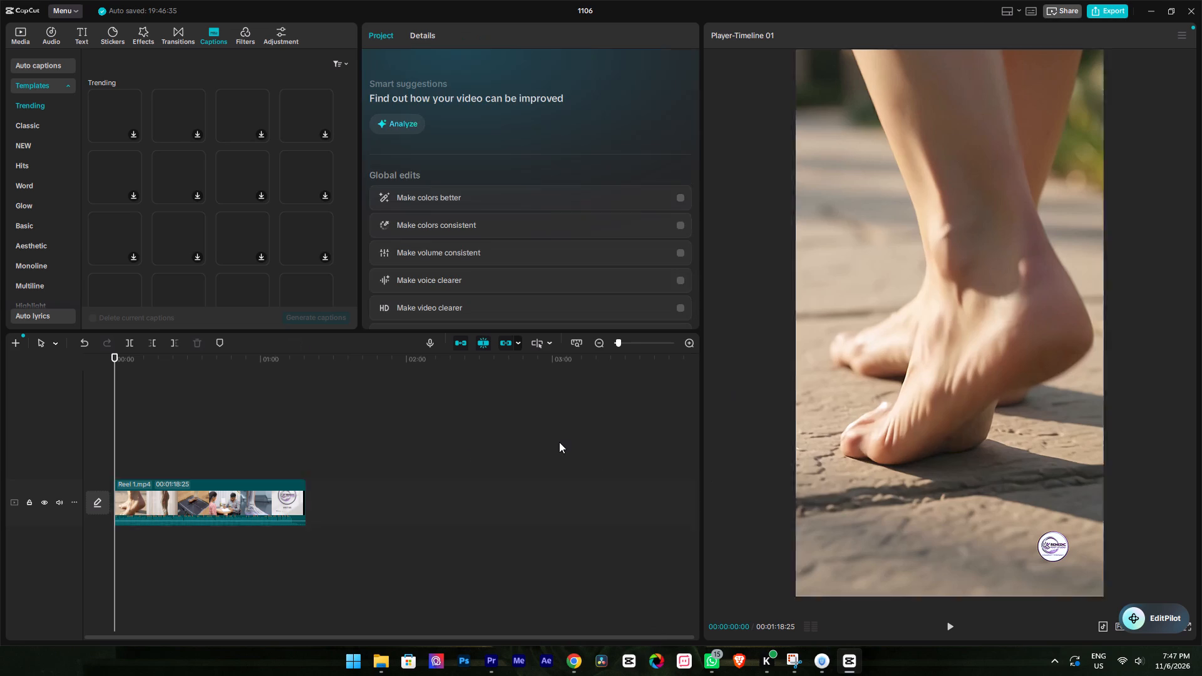
drag(168, 361, 76, 389)
Switch to Chrome, where the Taylor Swift lyrics video is open on YouTube.
click(577, 658)
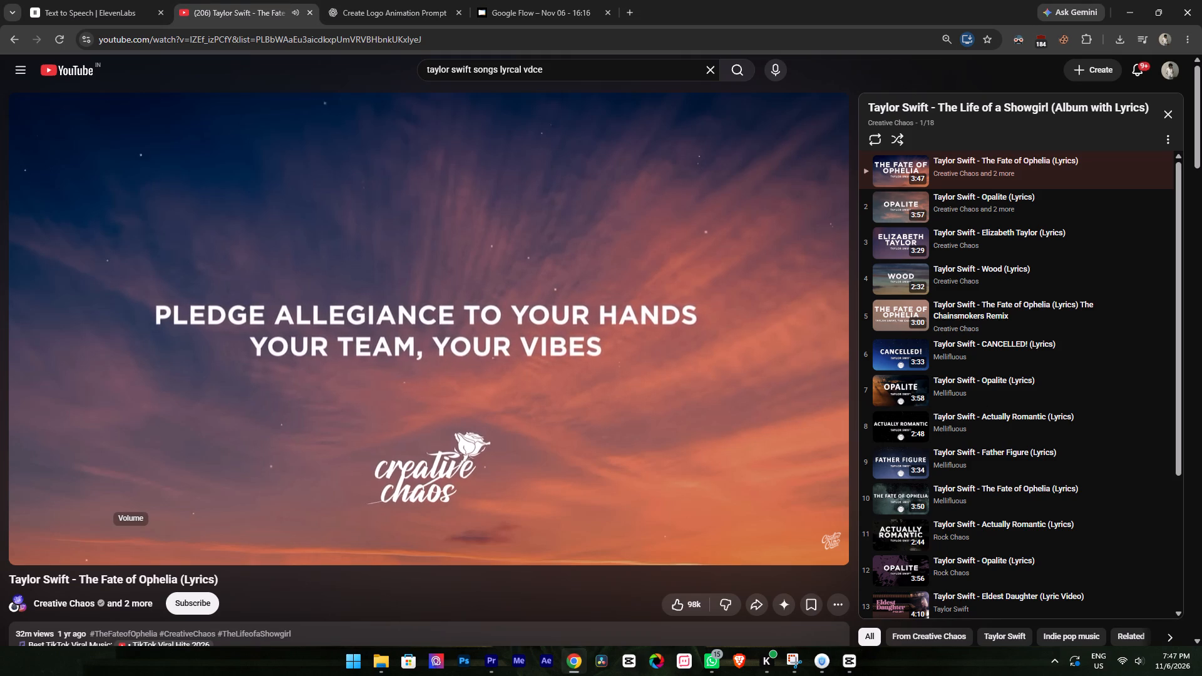
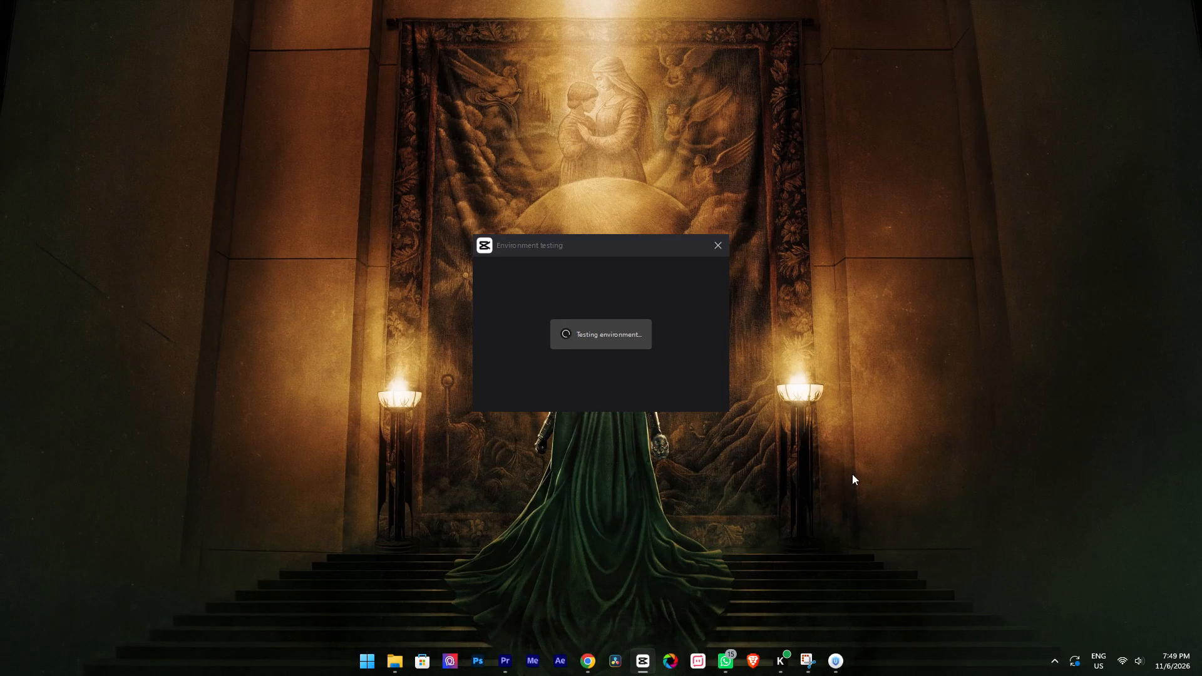
Close CapCut's Environment testing window.
click(709, 245)
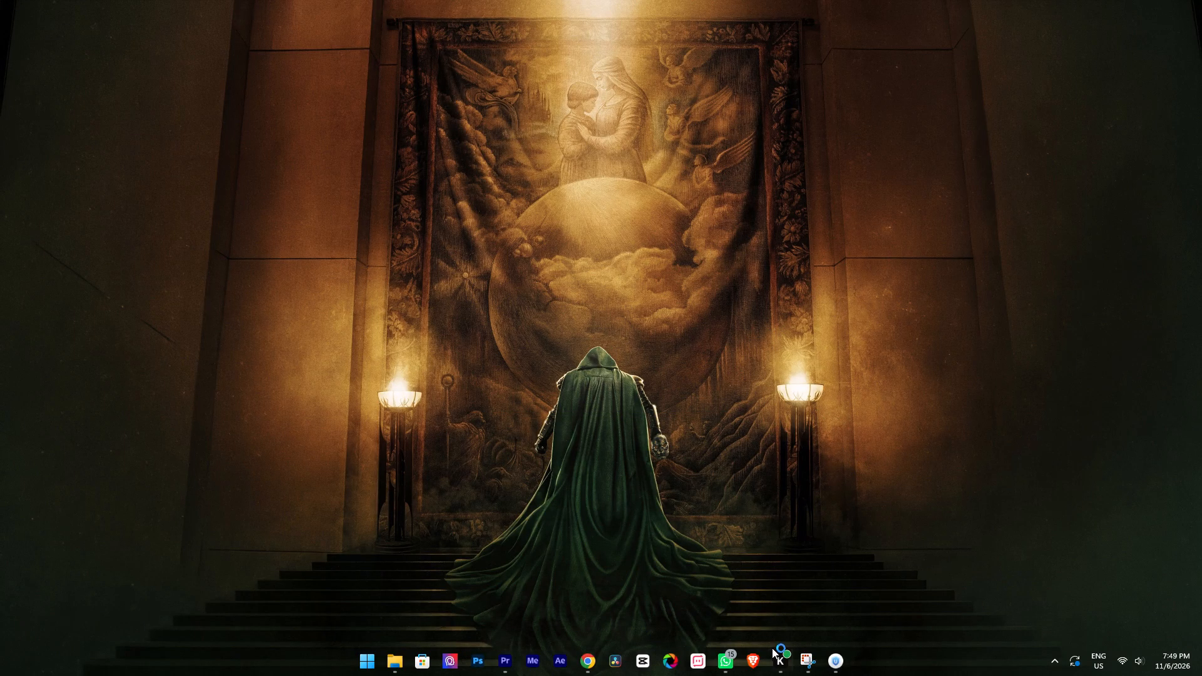
Close the Adobe Media Encoder window while keeping the CapCut home screen open.
click(510, 656)
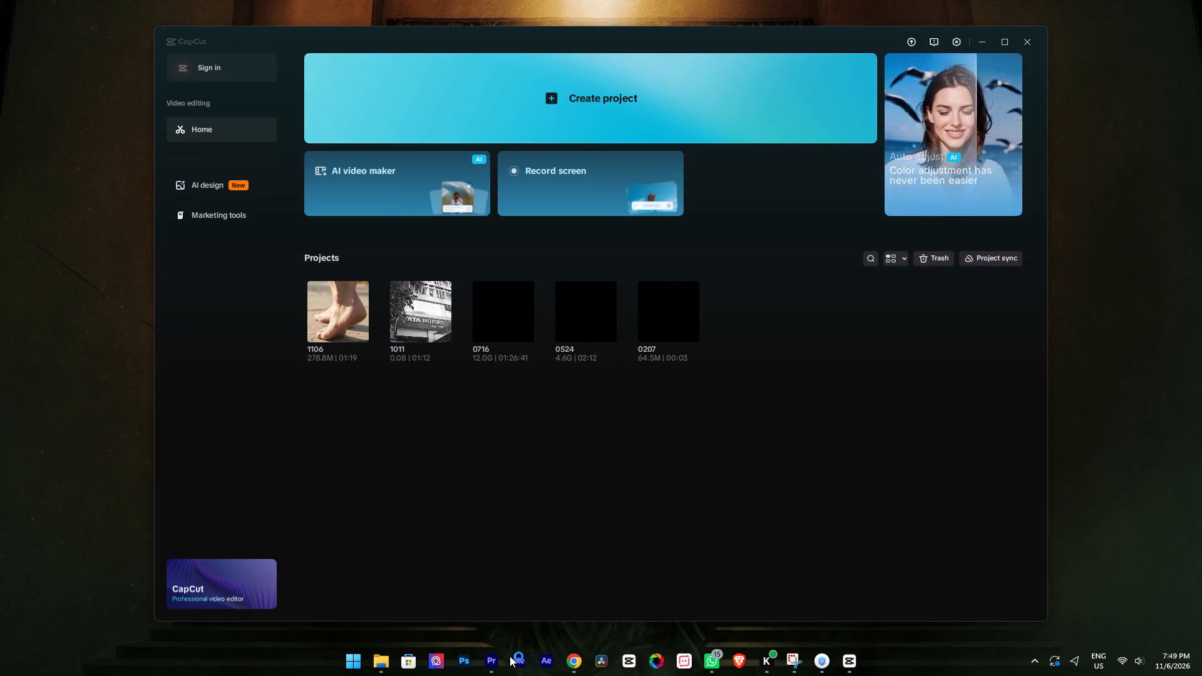
click(754, 518)
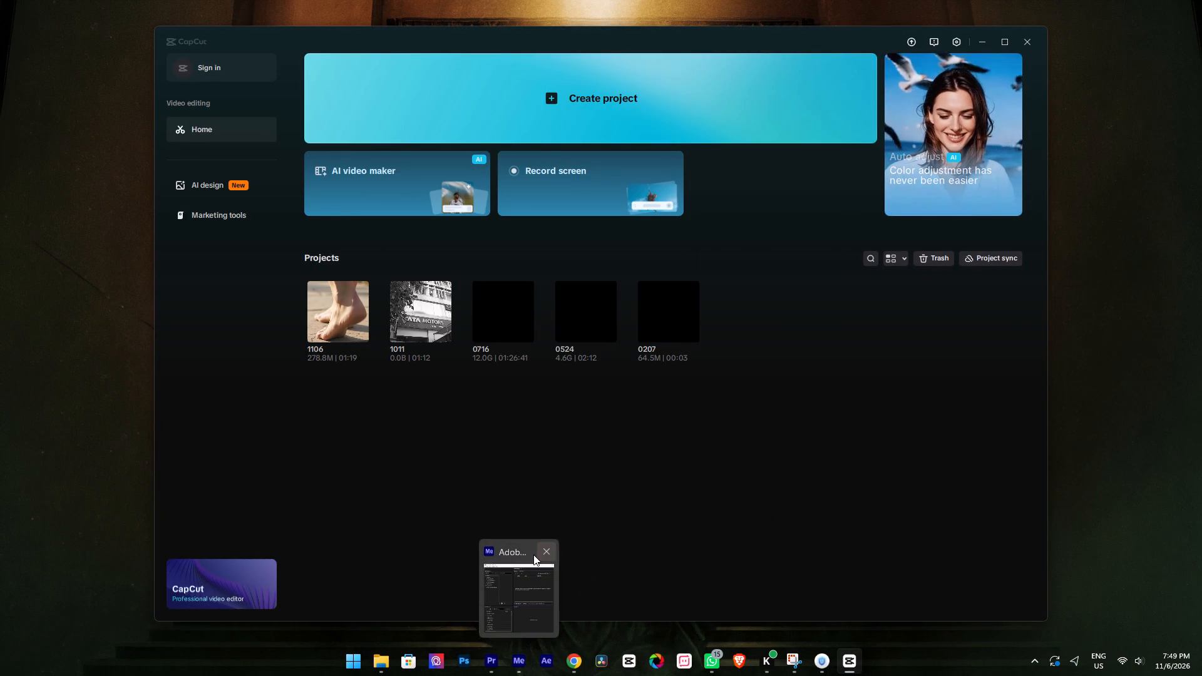
click(545, 550)
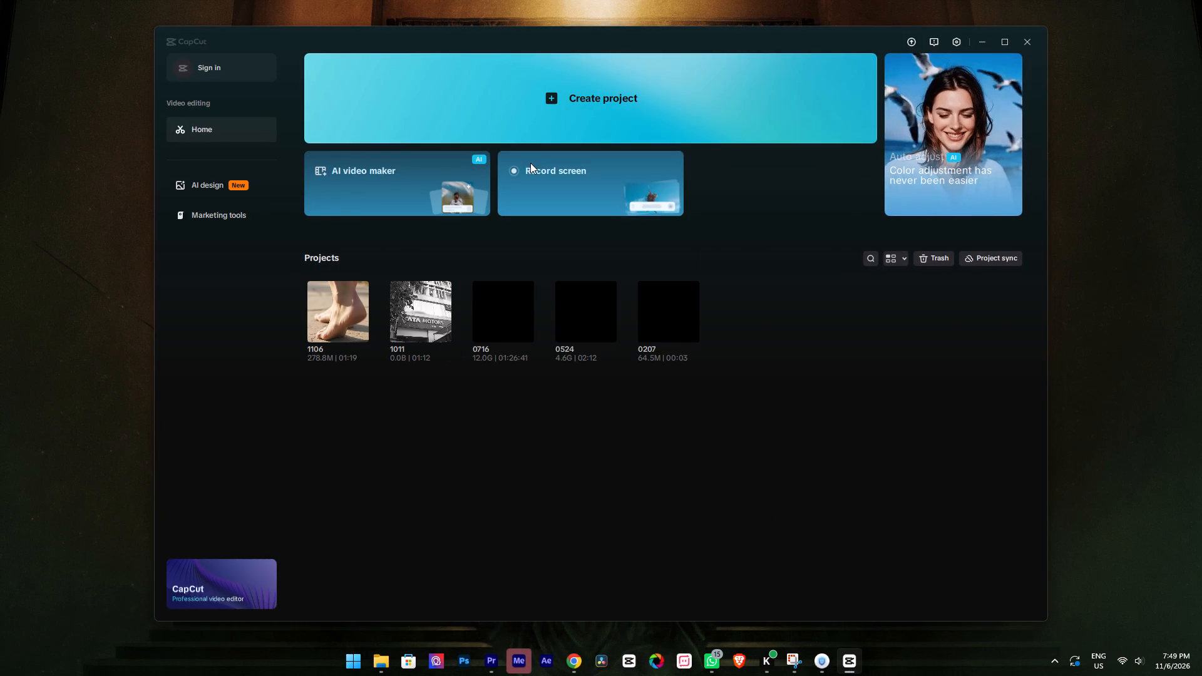
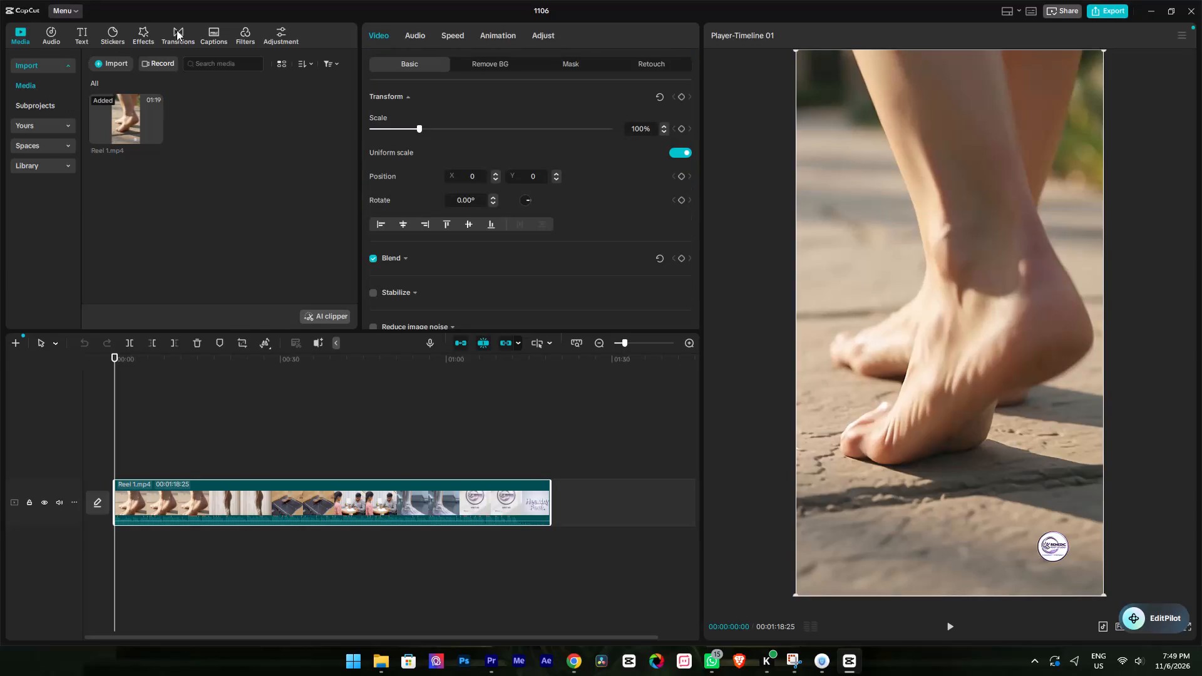
Browse the Trending caption templates for a style that suits the reel.
click(218, 33)
click(33, 87)
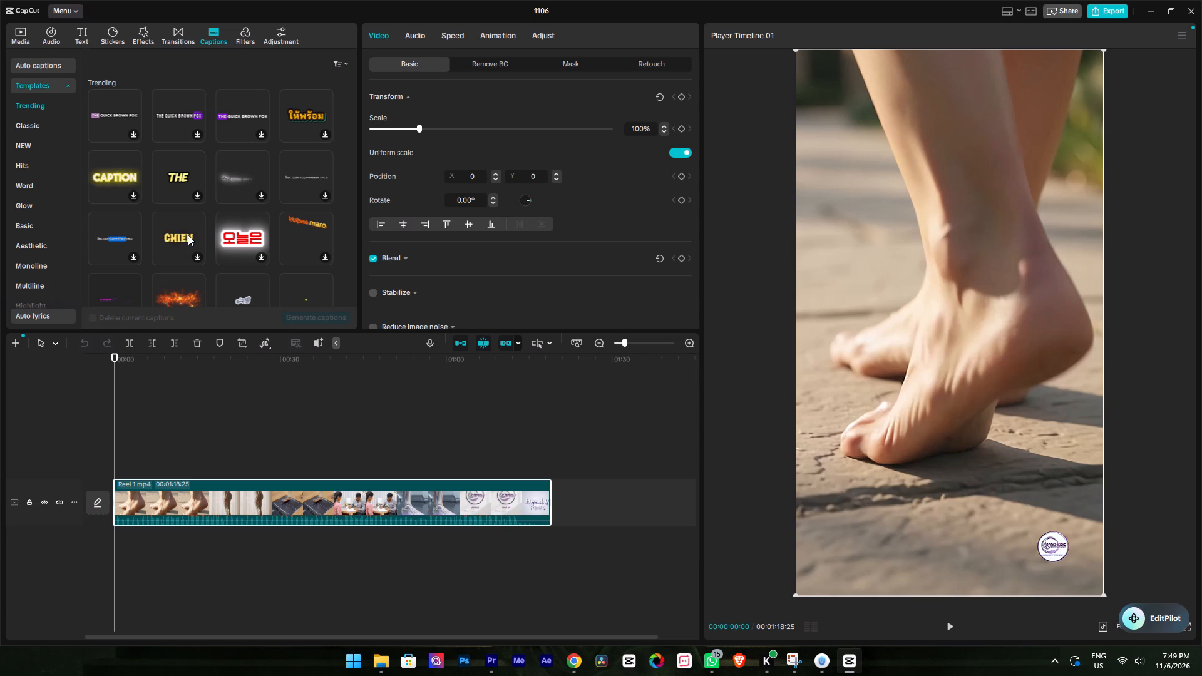
scroll(188, 235, down, 1)
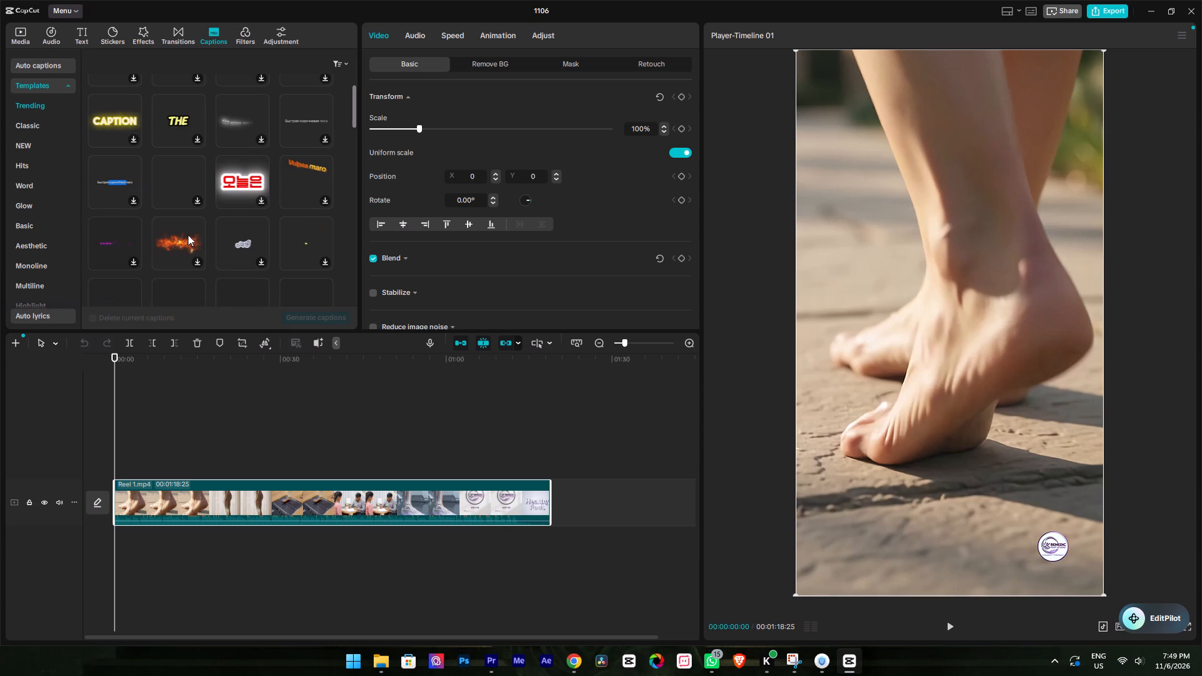
scroll(197, 247, down, 2)
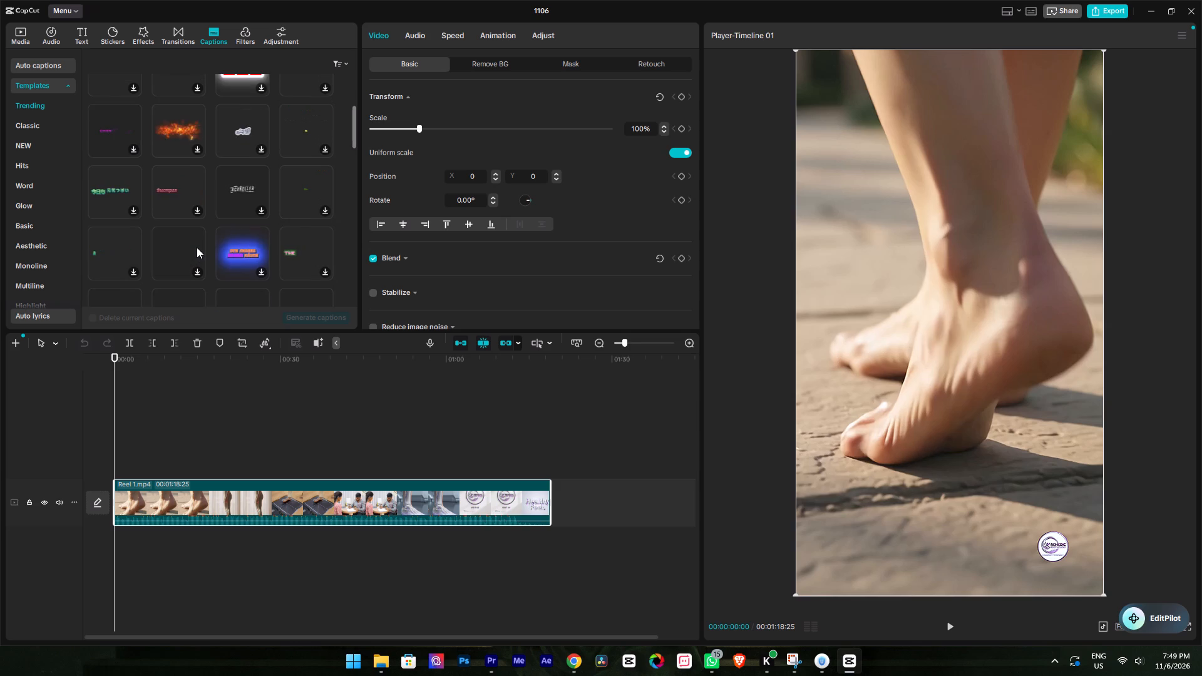
scroll(197, 247, down, 1)
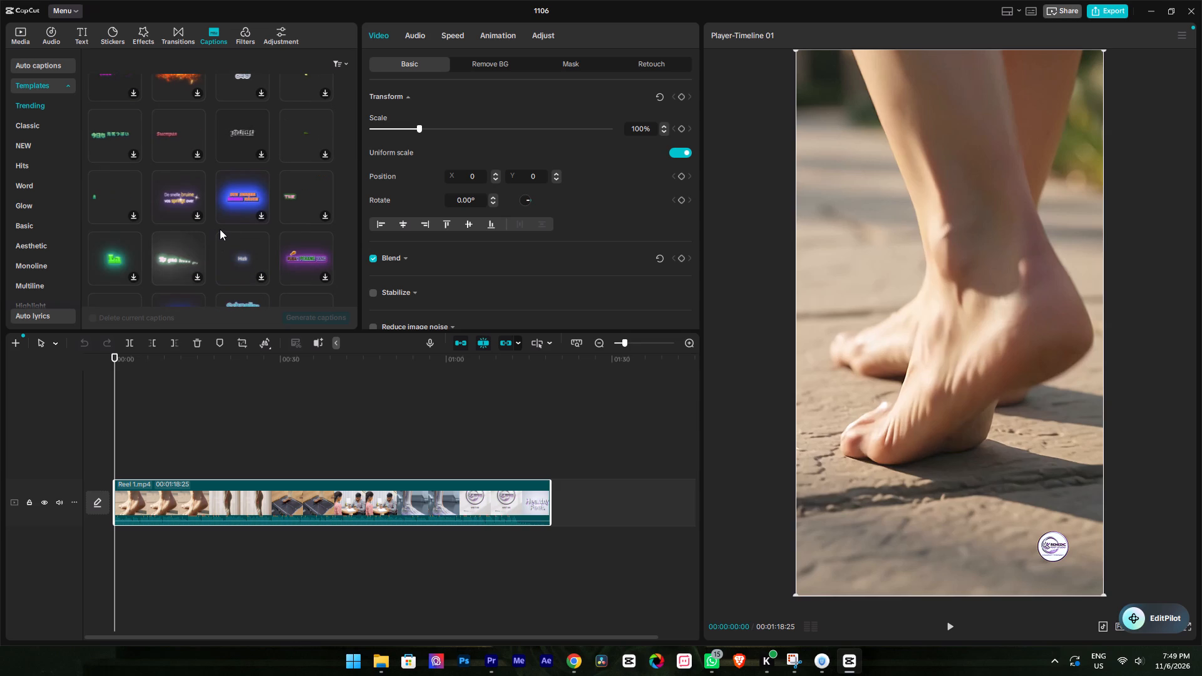
scroll(214, 232, down, 6)
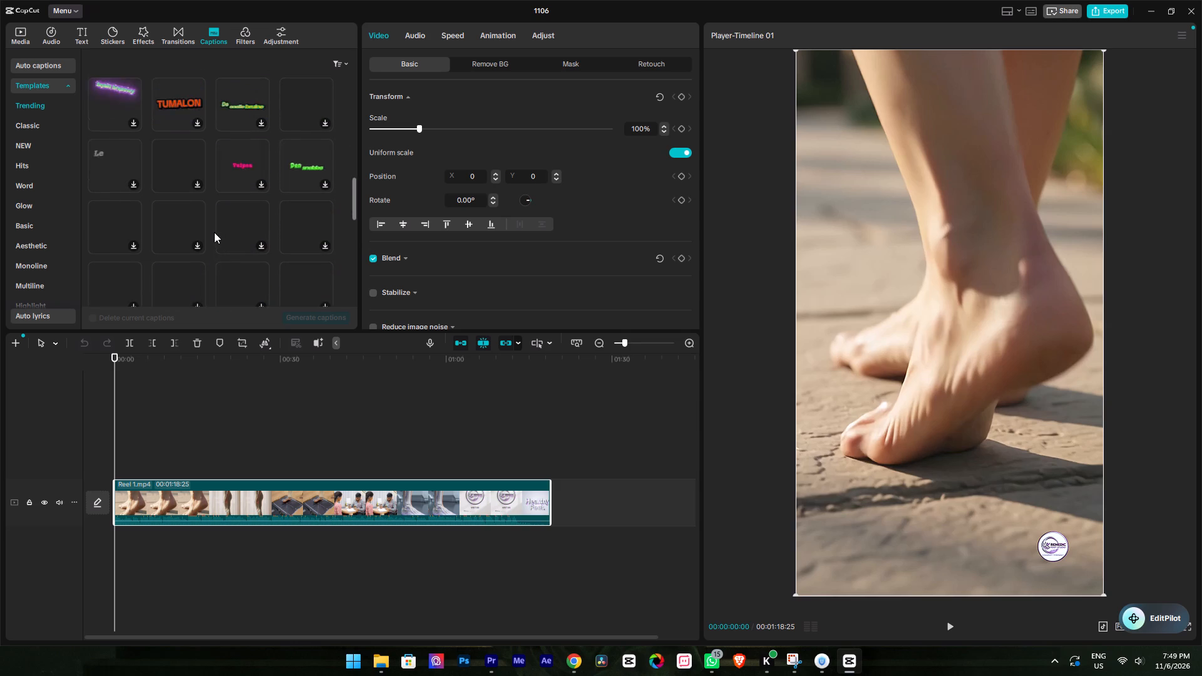
scroll(214, 232, up, 6)
scroll(197, 288, down, 15)
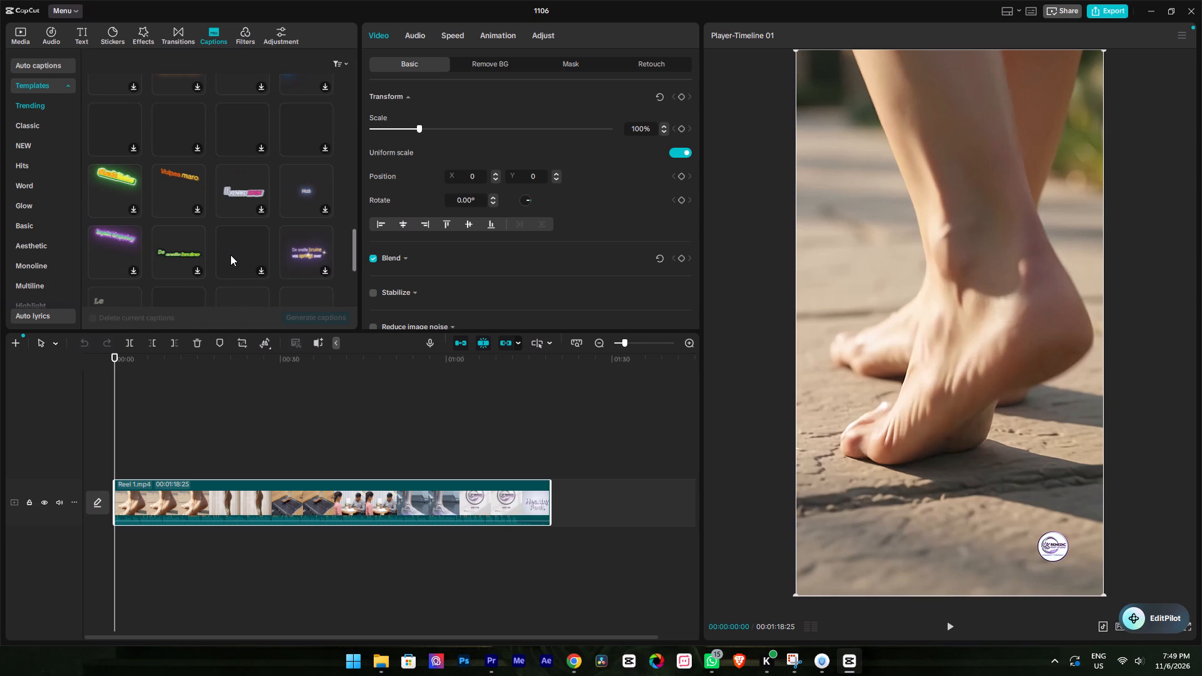
scroll(230, 255, up, 12)
Generate captions for the reel using the white serif "The quick" template from the Classic caption templates.
click(36, 119)
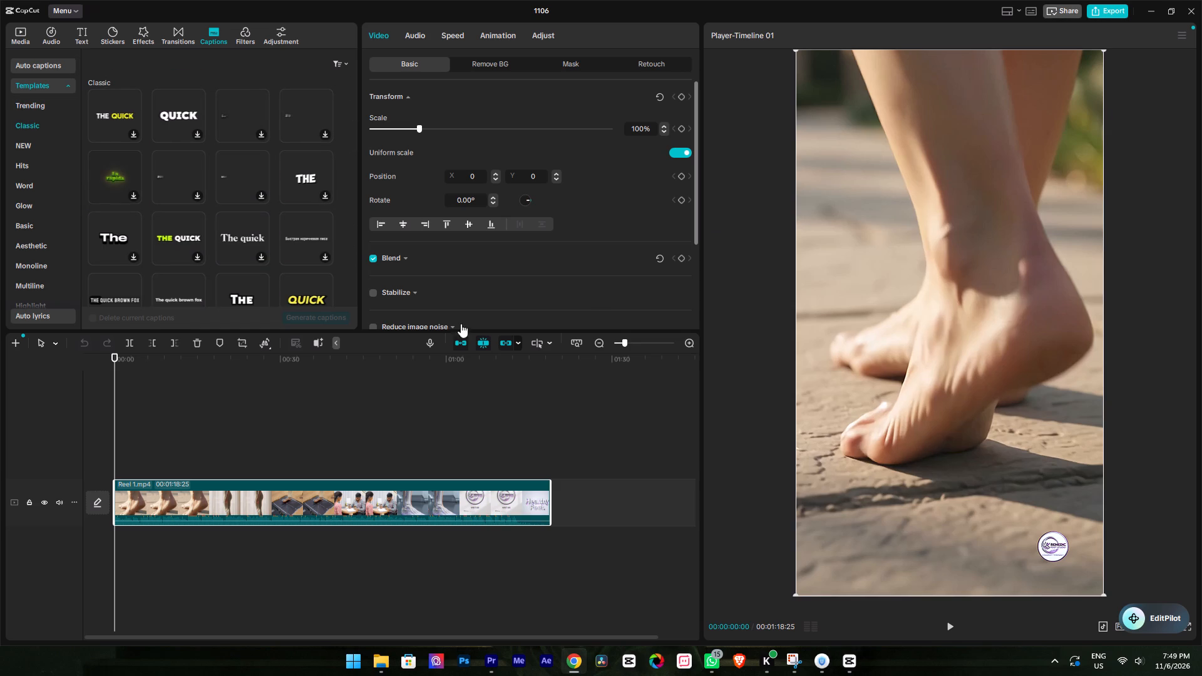
scroll(240, 192, down, 2)
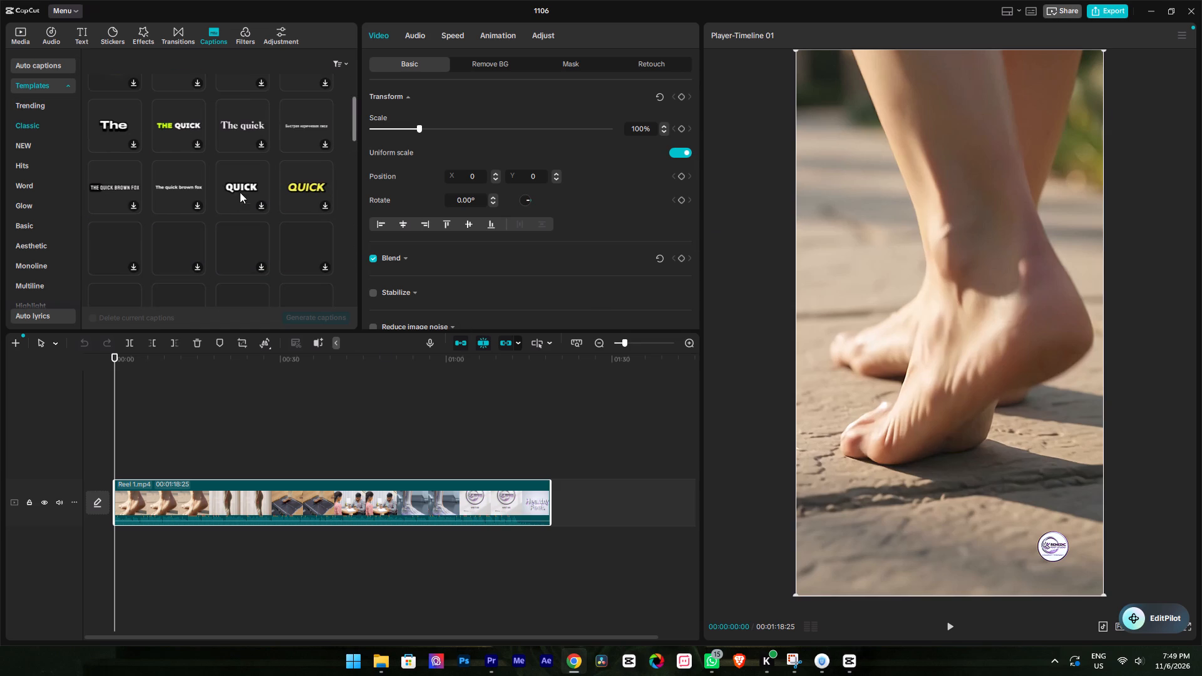
scroll(222, 193, up, 6)
scroll(187, 125, up, 5)
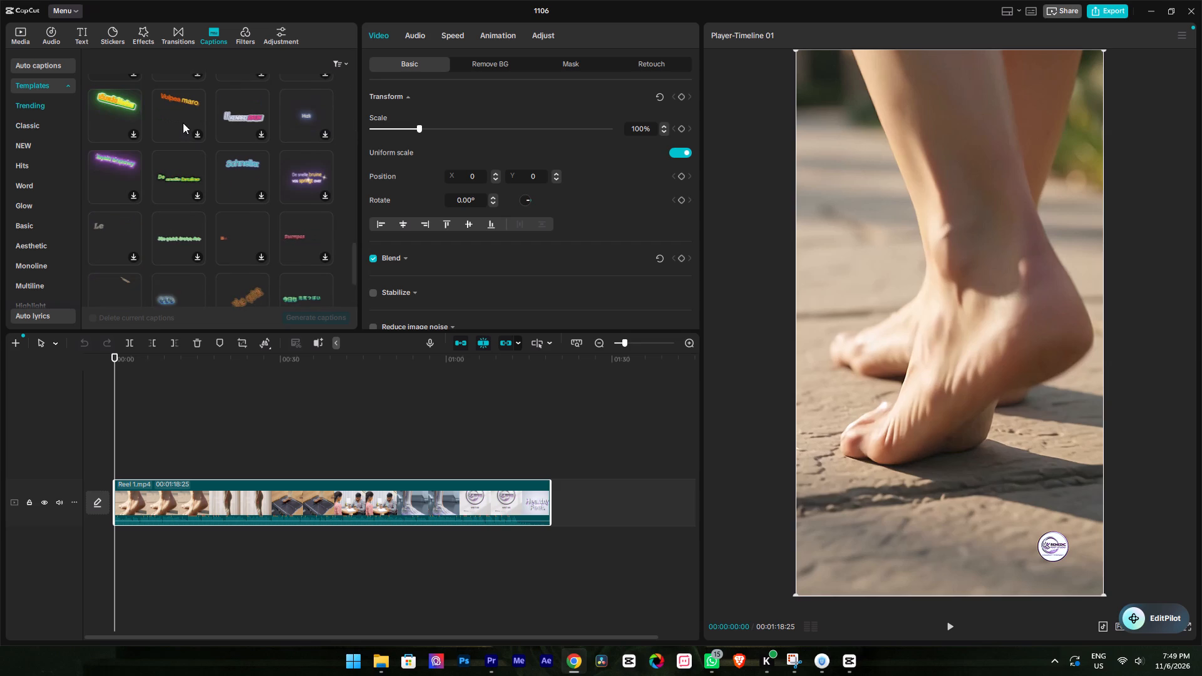
scroll(158, 259, down, 4)
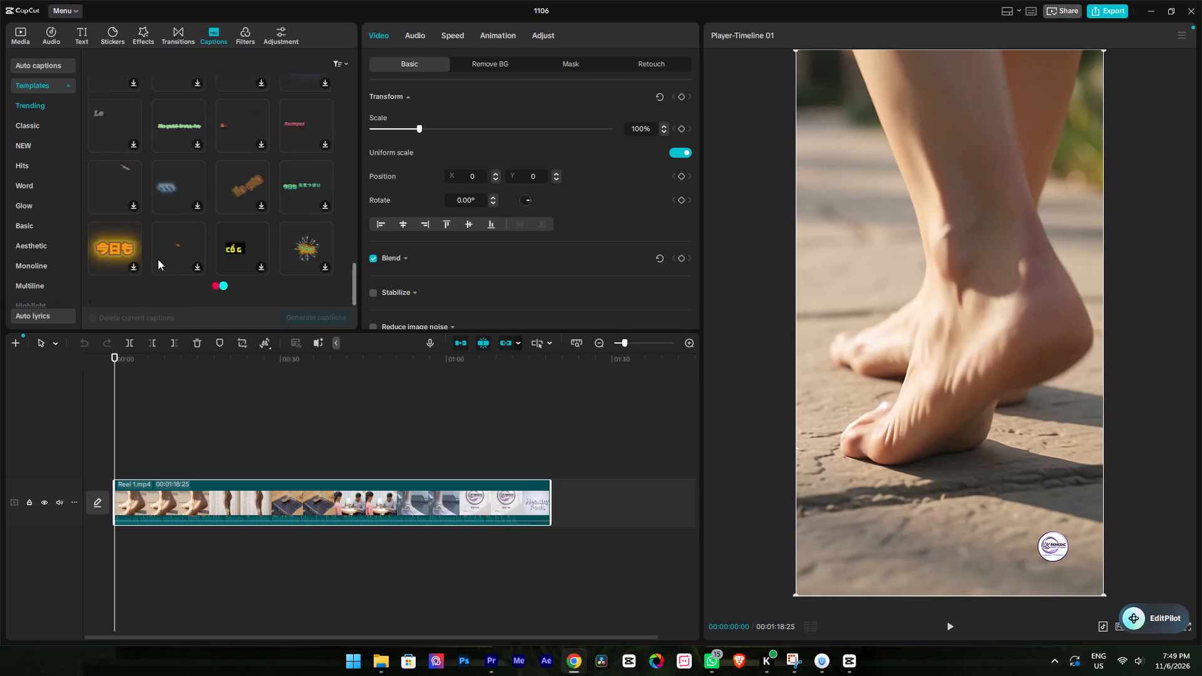
scroll(180, 237, down, 1)
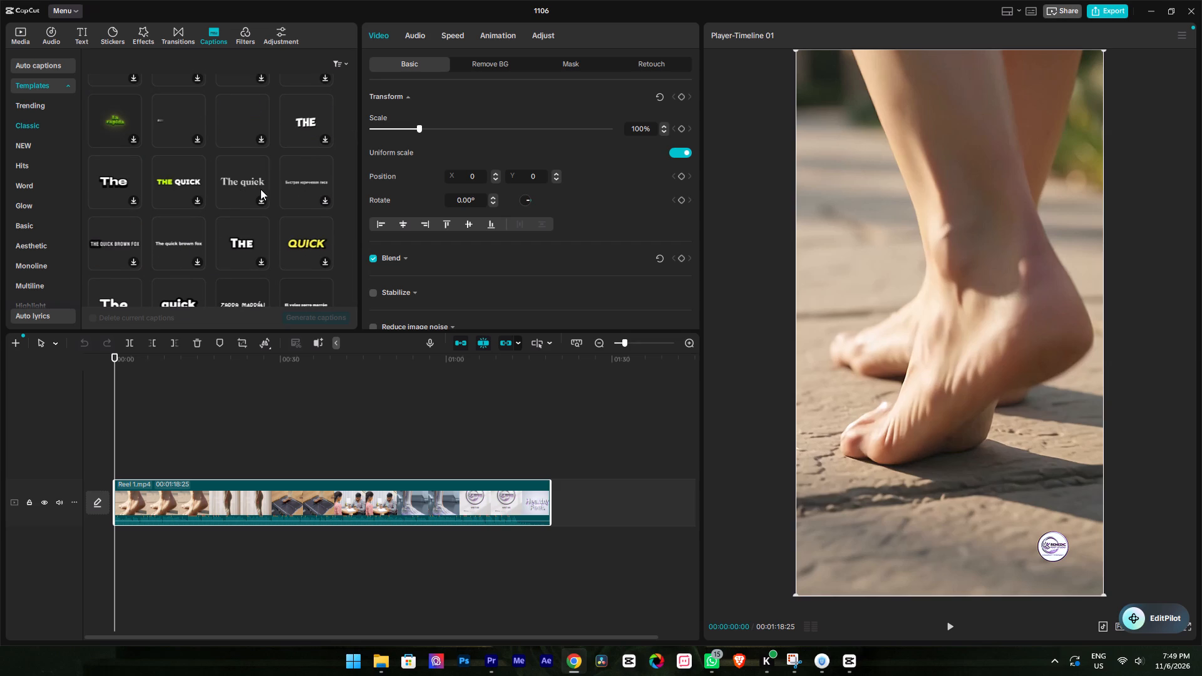
click(260, 201)
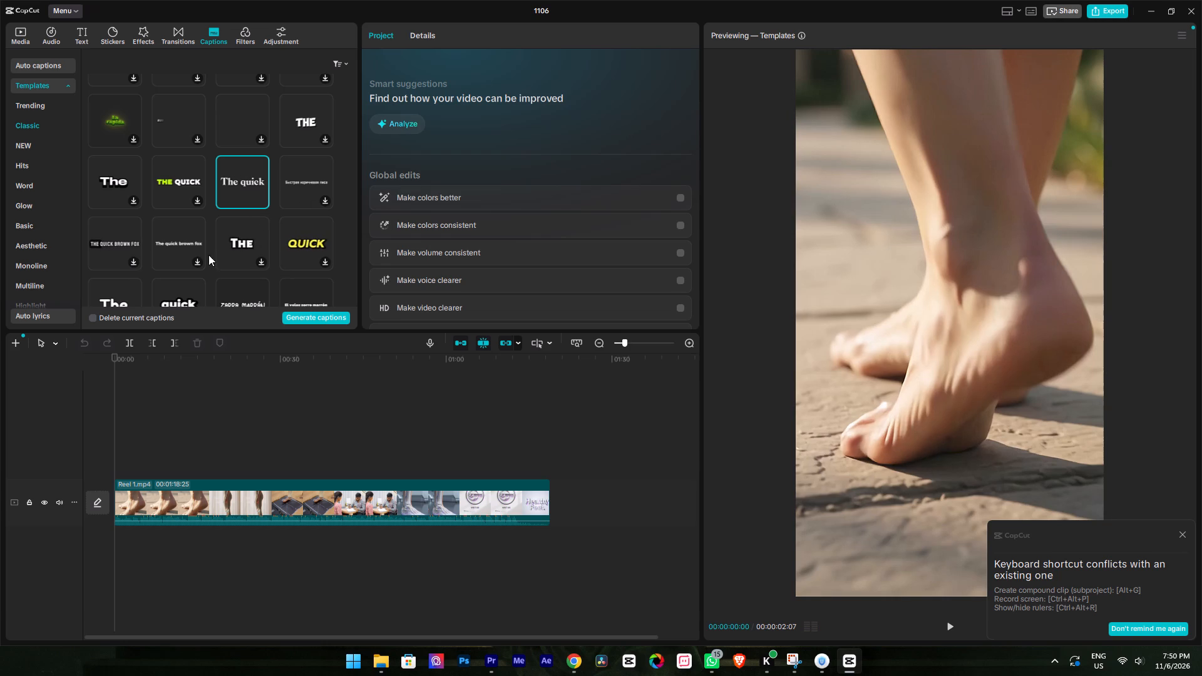
scroll(232, 250, down, 3)
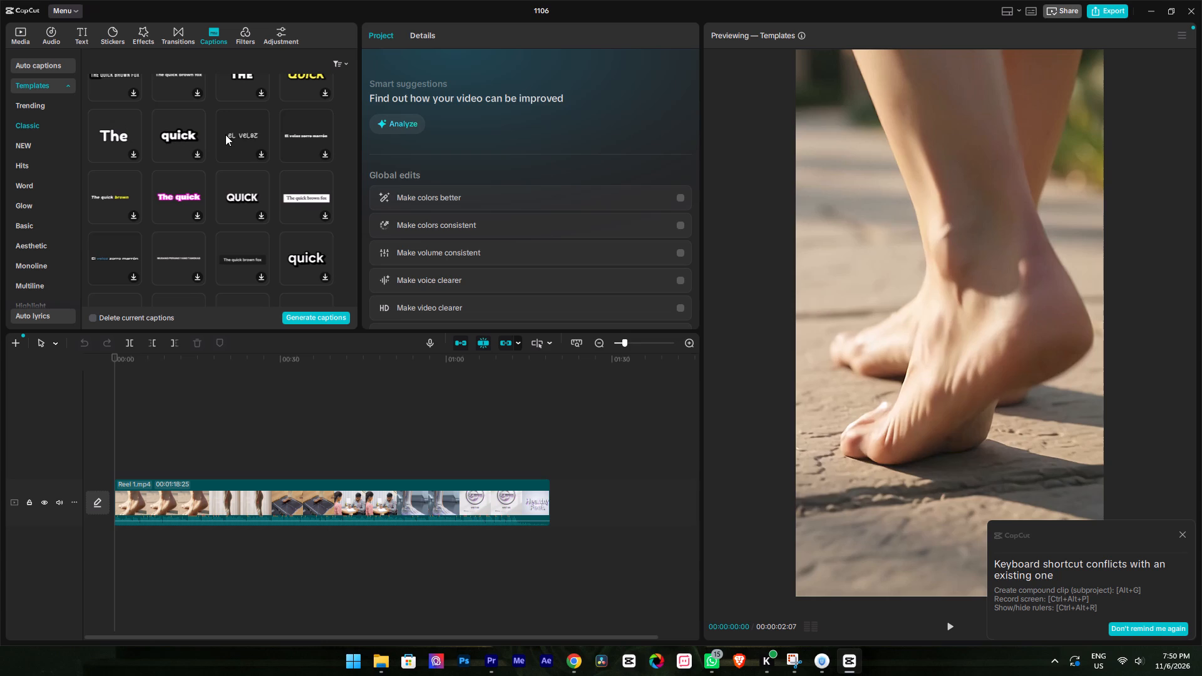
scroll(316, 140, up, 1)
scroll(223, 145, up, 1)
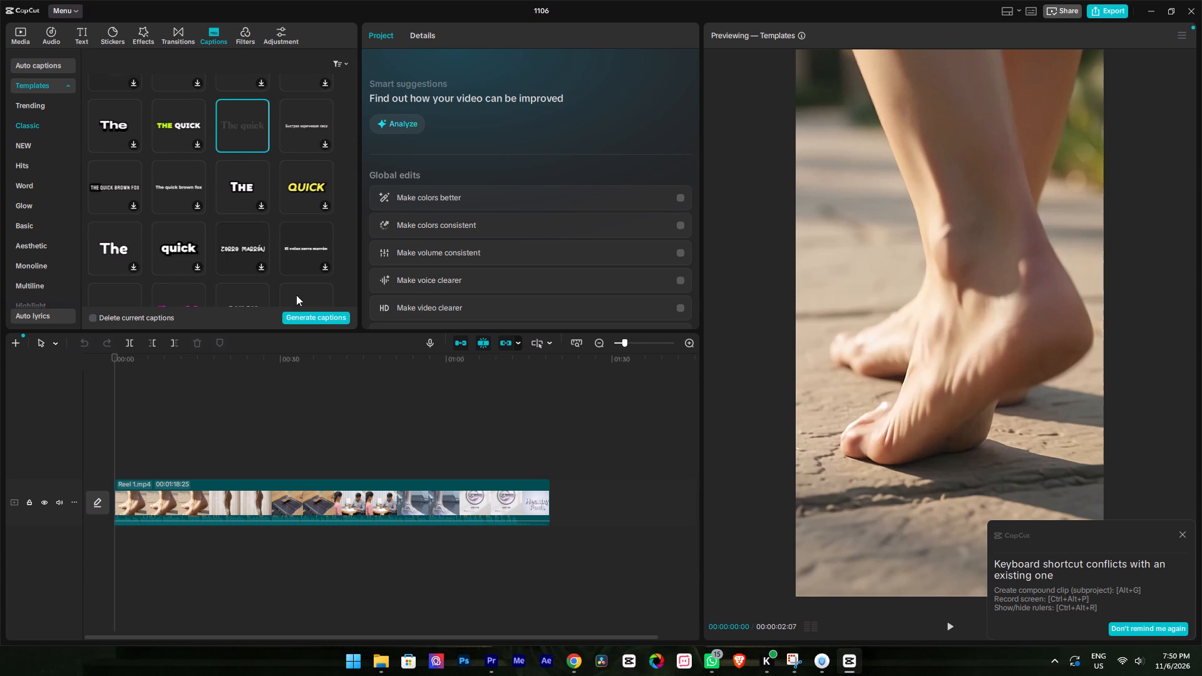
click(320, 319)
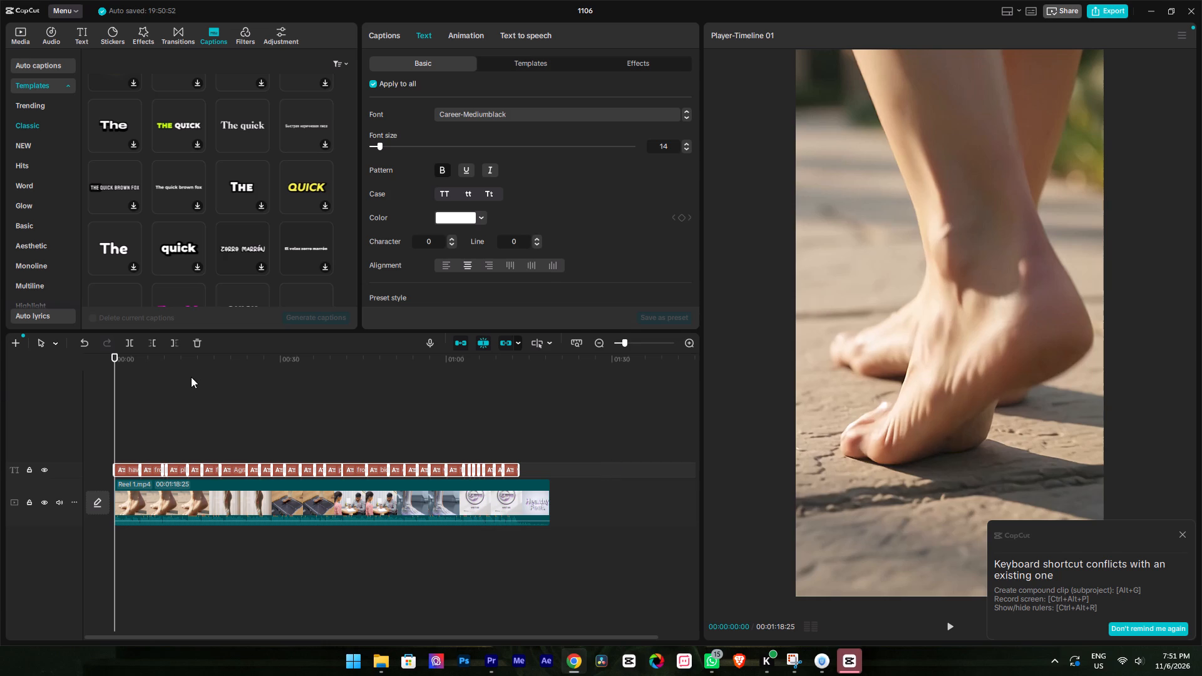
Play the reel from the start to review the generated captions.
drag(145, 363, 92, 373)
key(space)
alt+scroll(148, 401, up, 10)
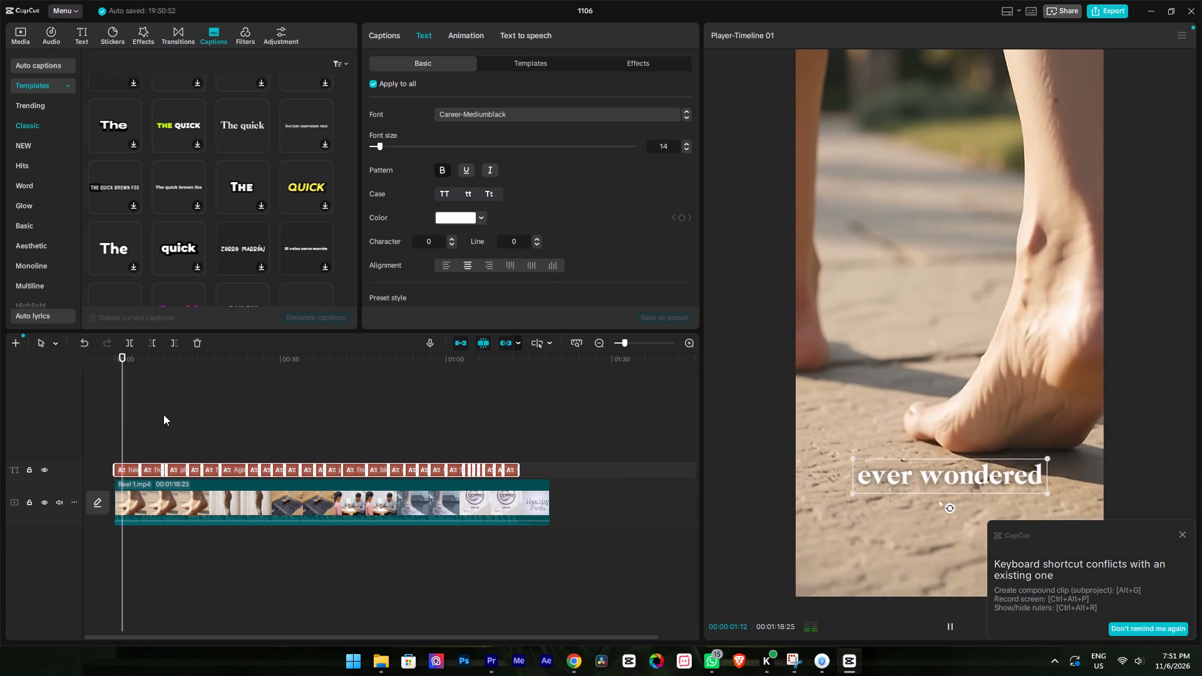
alt+scroll(163, 414, up, 1)
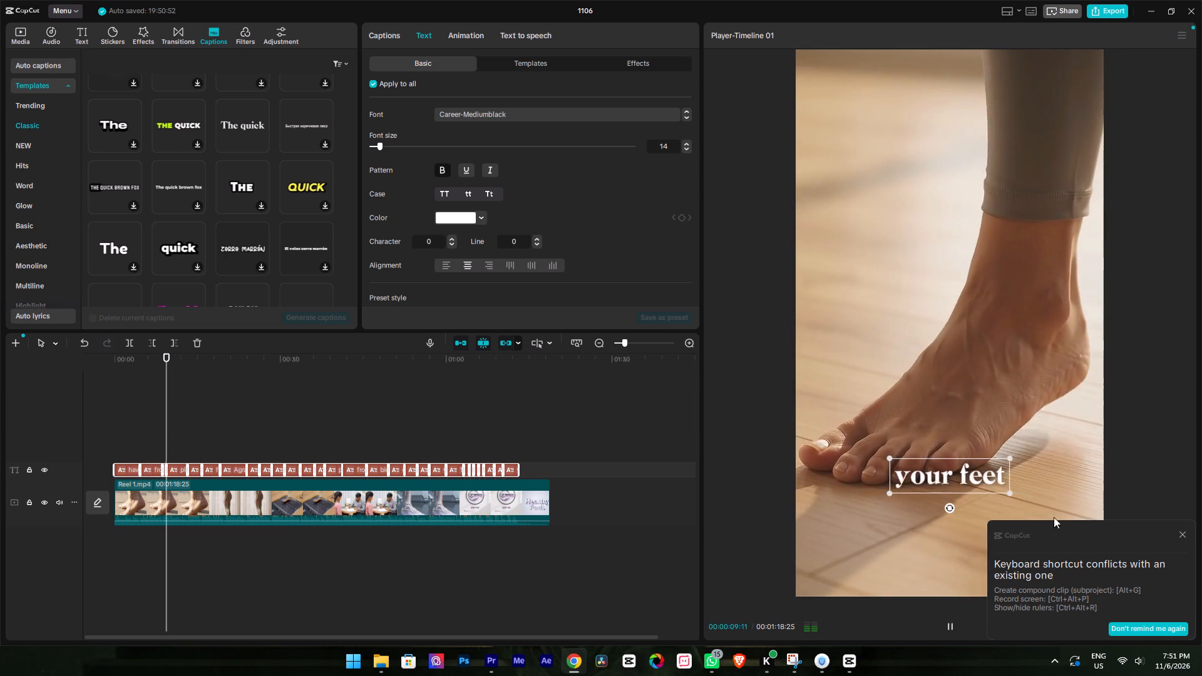
Dismiss the keyboard shortcut conflict notification.
click(1183, 535)
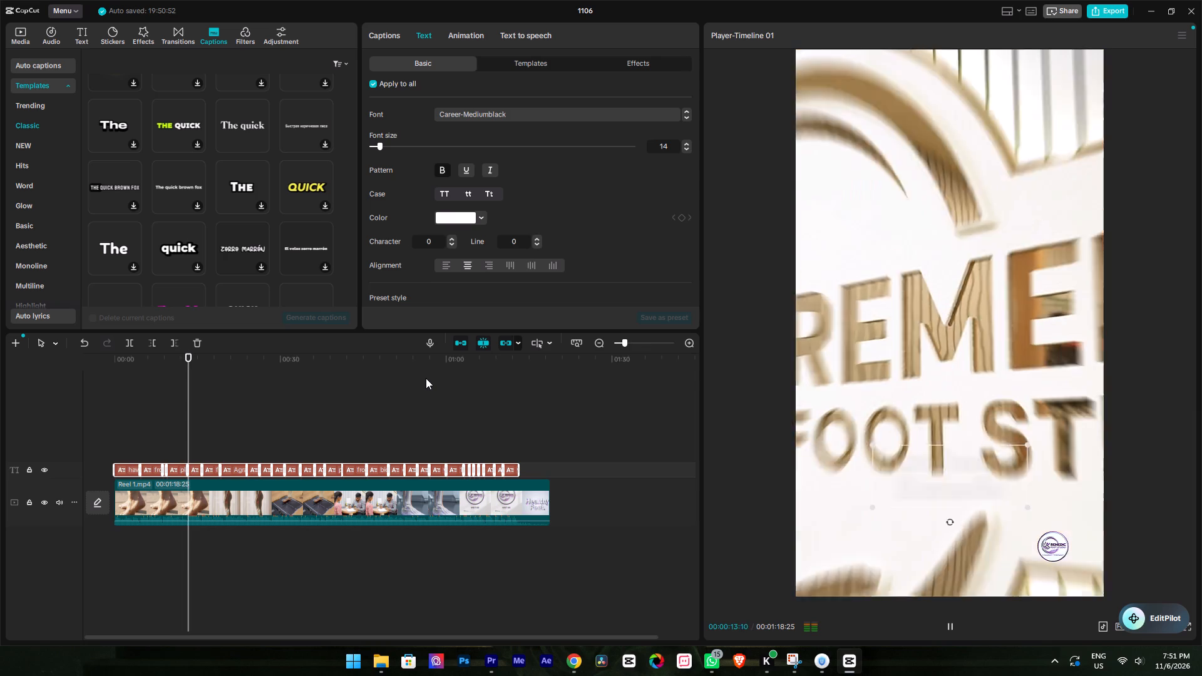
Enlarge the timeline scale and replay the reel from the start to check the captions against the footage.
key(space)
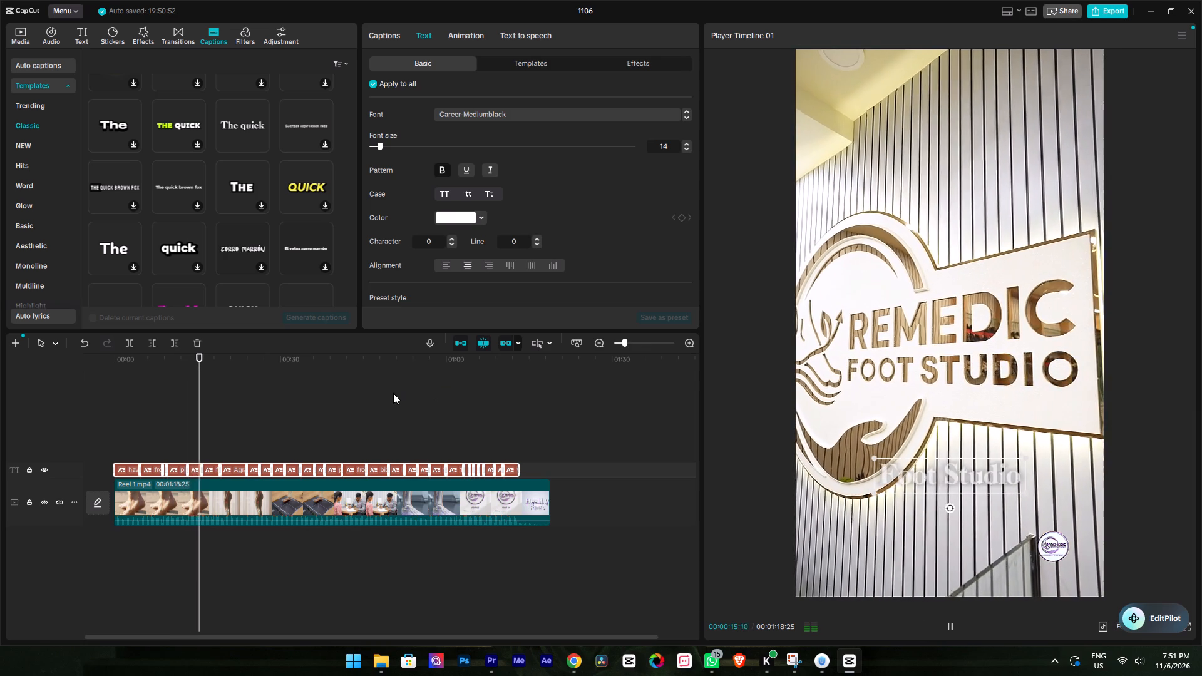
key(space)
drag(220, 356, 179, 359)
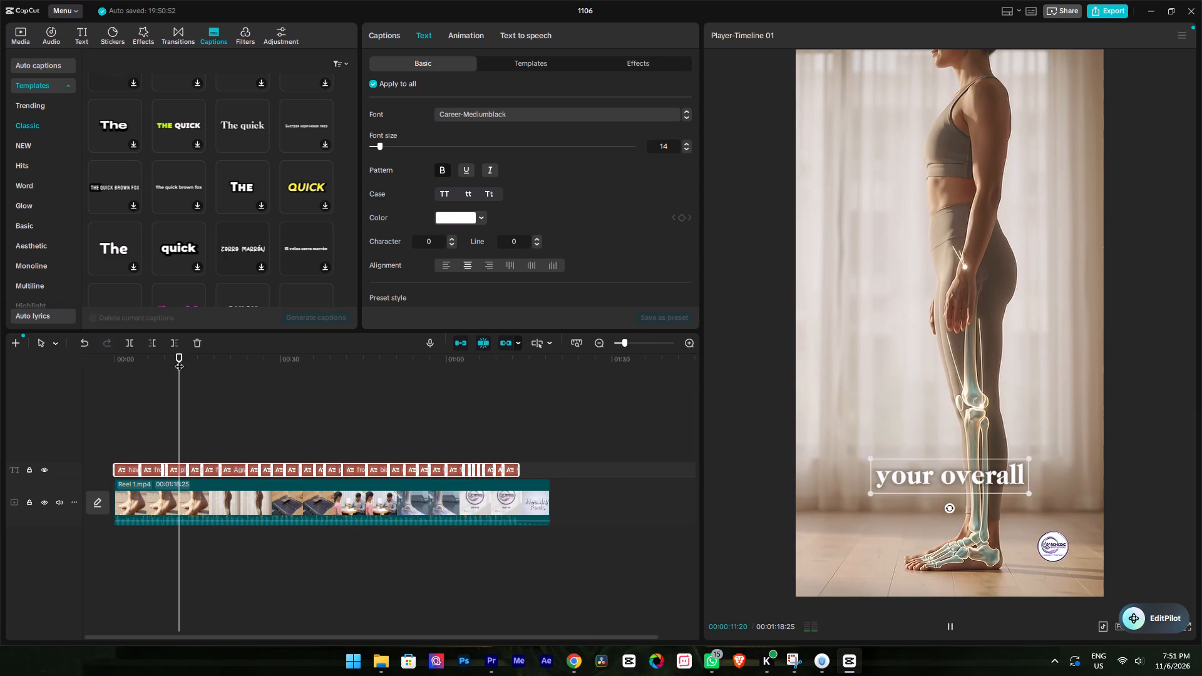
ctrl+scroll(205, 406, up, 20)
ctrl+scroll(205, 406, up, 7)
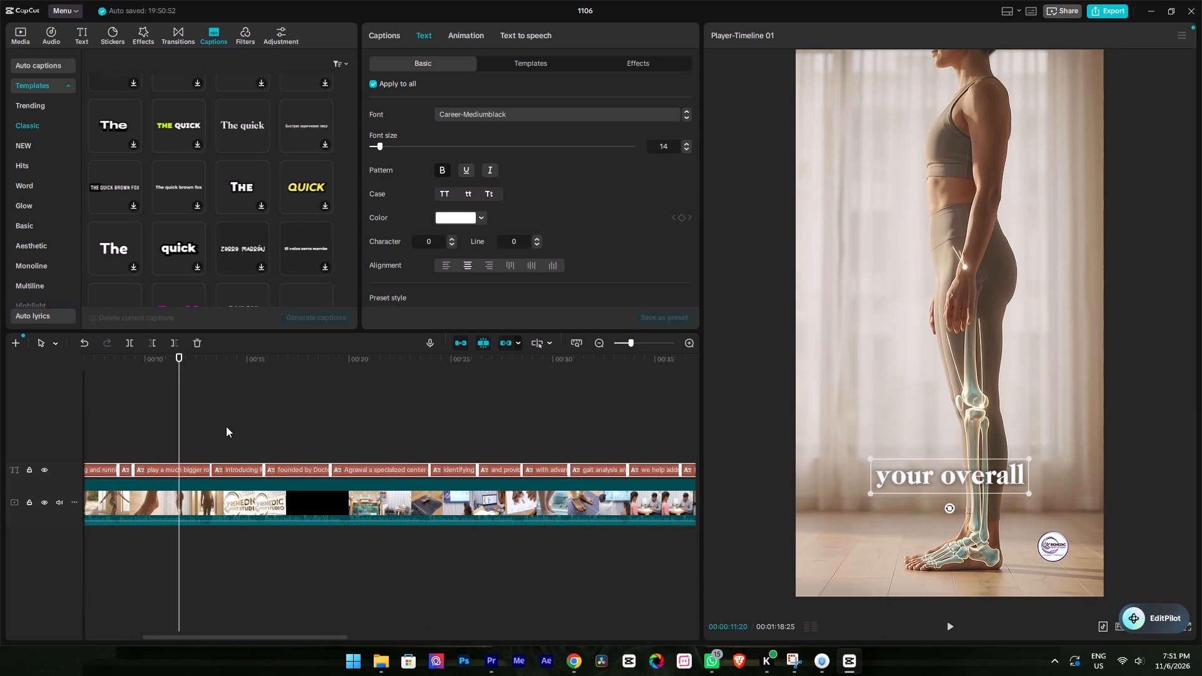
alt+scroll(226, 426, up, 9)
drag(202, 358, 24, 391)
key(space)
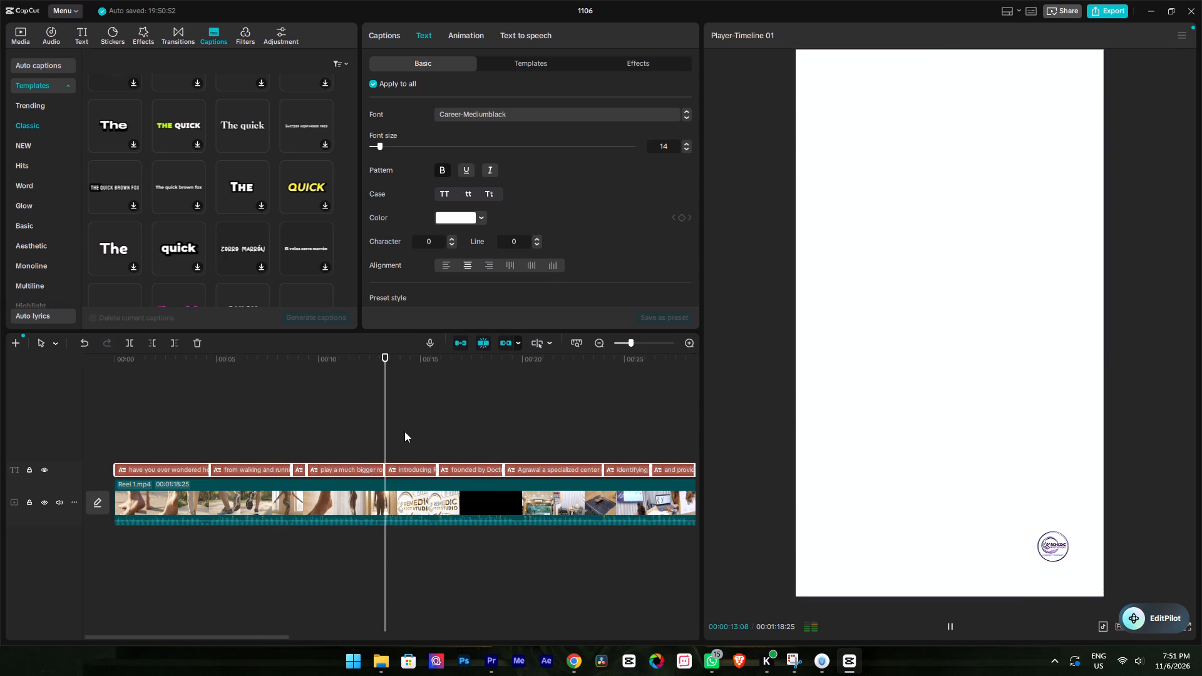
Delete the "introducing Remedic Foot Studio" caption from the timeline.
drag(405, 382, 396, 382)
click(406, 474)
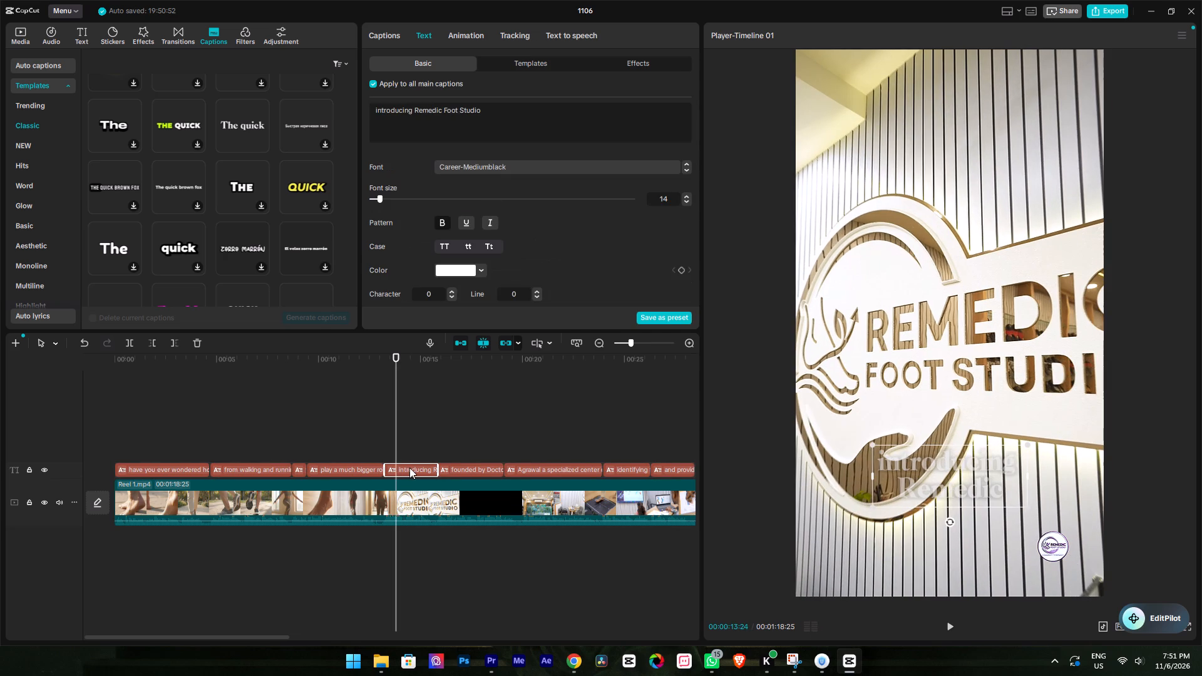
key(BackSpace)
Replay from about 12 seconds and delete the "founded by" caption that names the doctors.
click(359, 374)
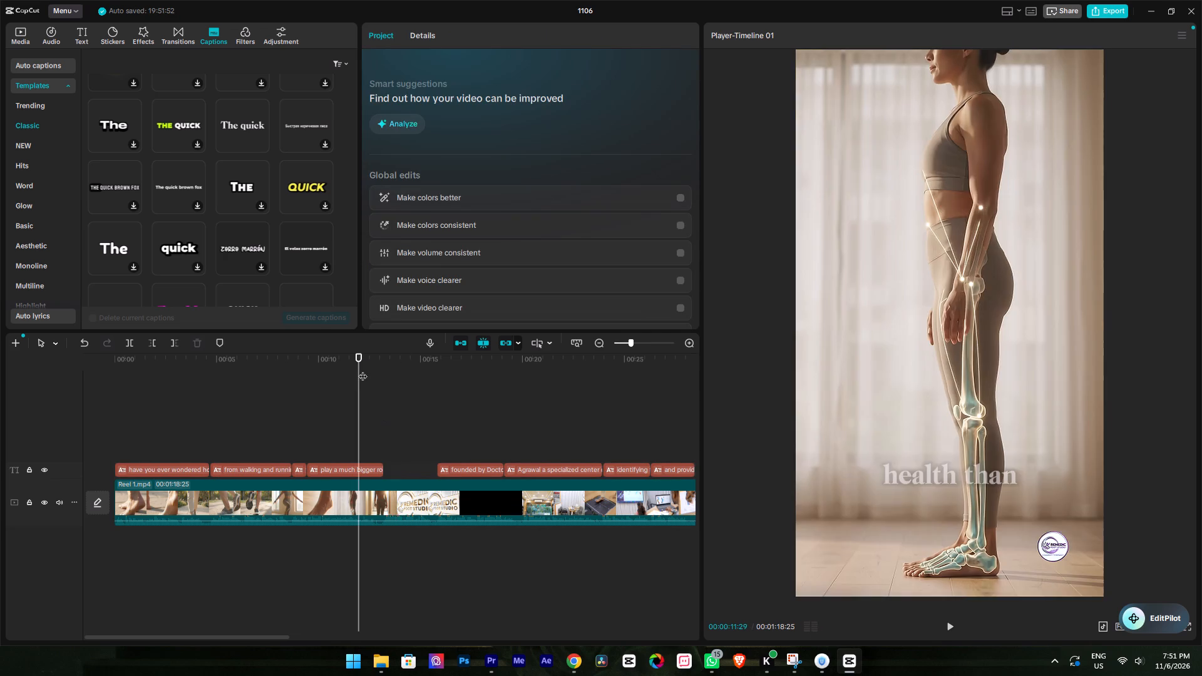
key(space)
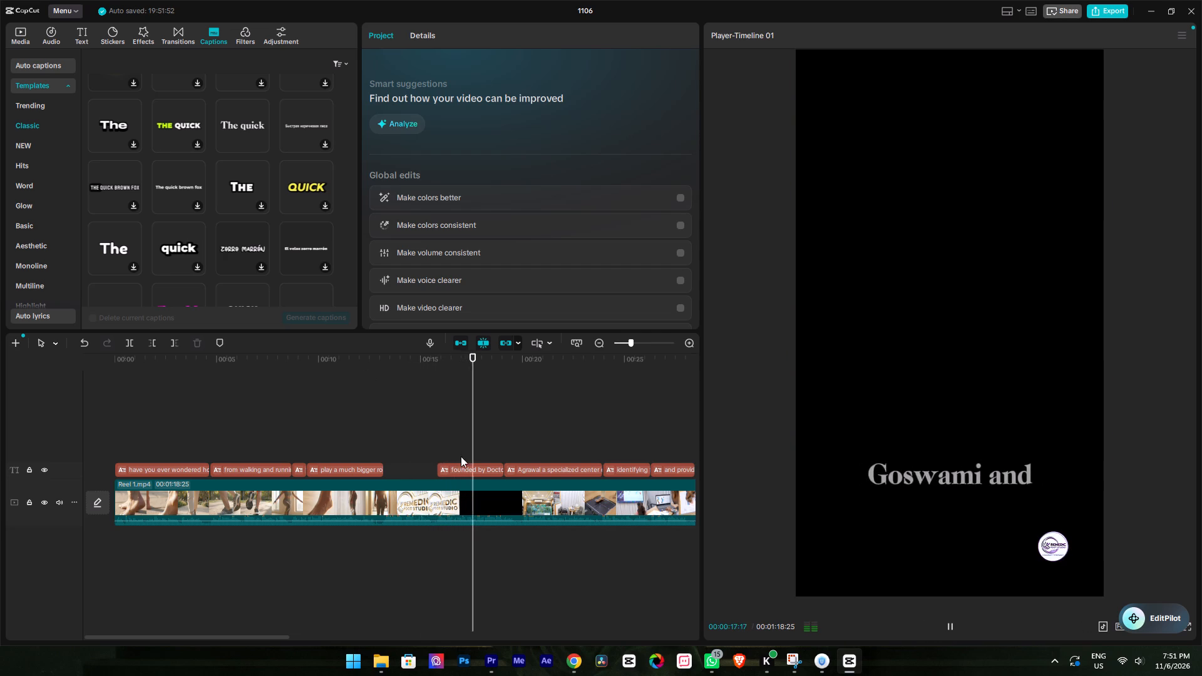
click(468, 468)
key(BackSpace)
key(space)
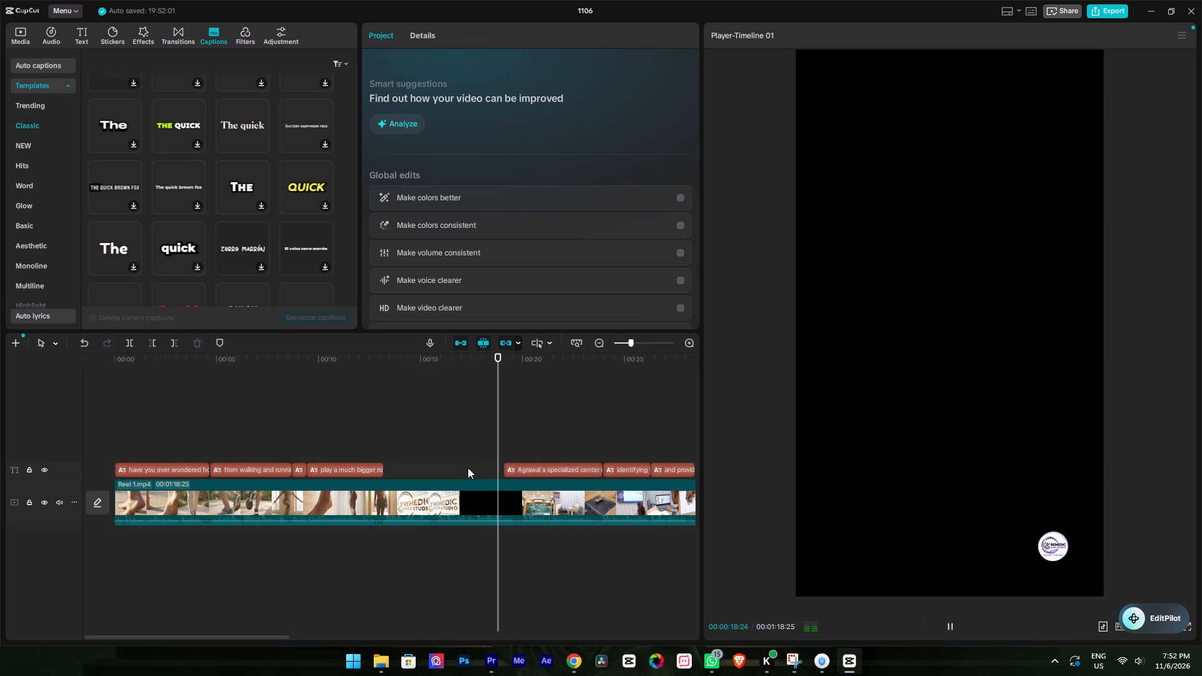
Remove the leading surname from the caption at about 19 seconds and capitalise it to read "A specialized center dedicated to understanding your feet".
alt+scroll(474, 428, down, 1)
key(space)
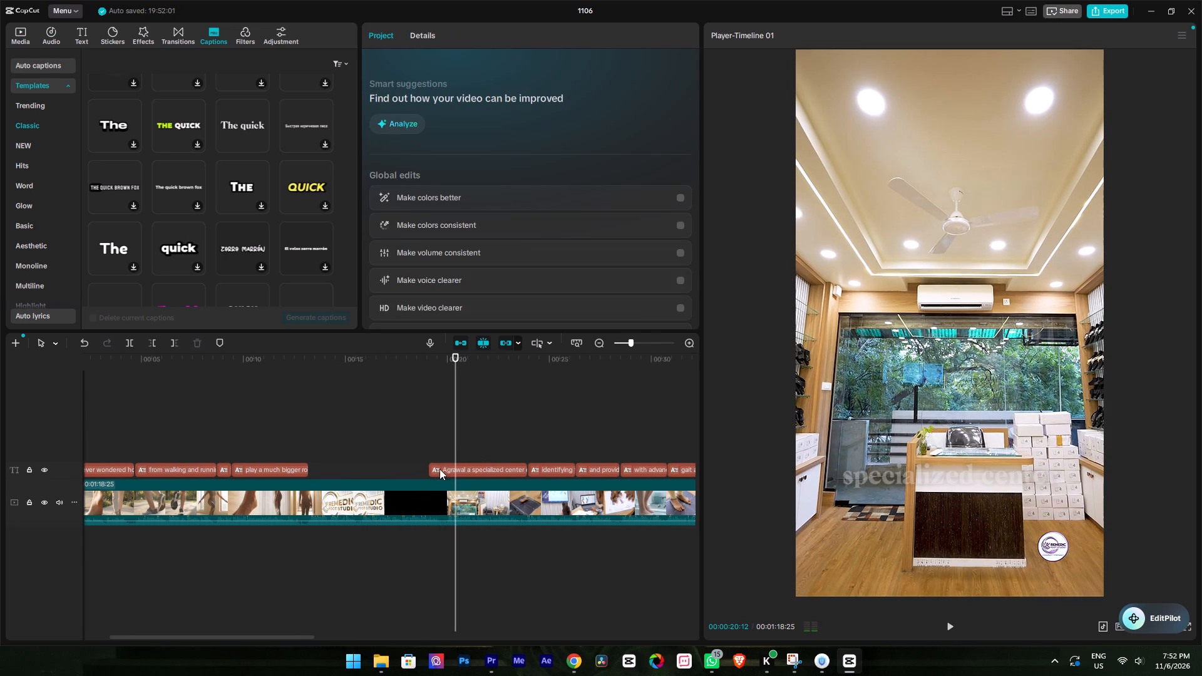
alt+scroll(439, 468, up, 5)
click(526, 357)
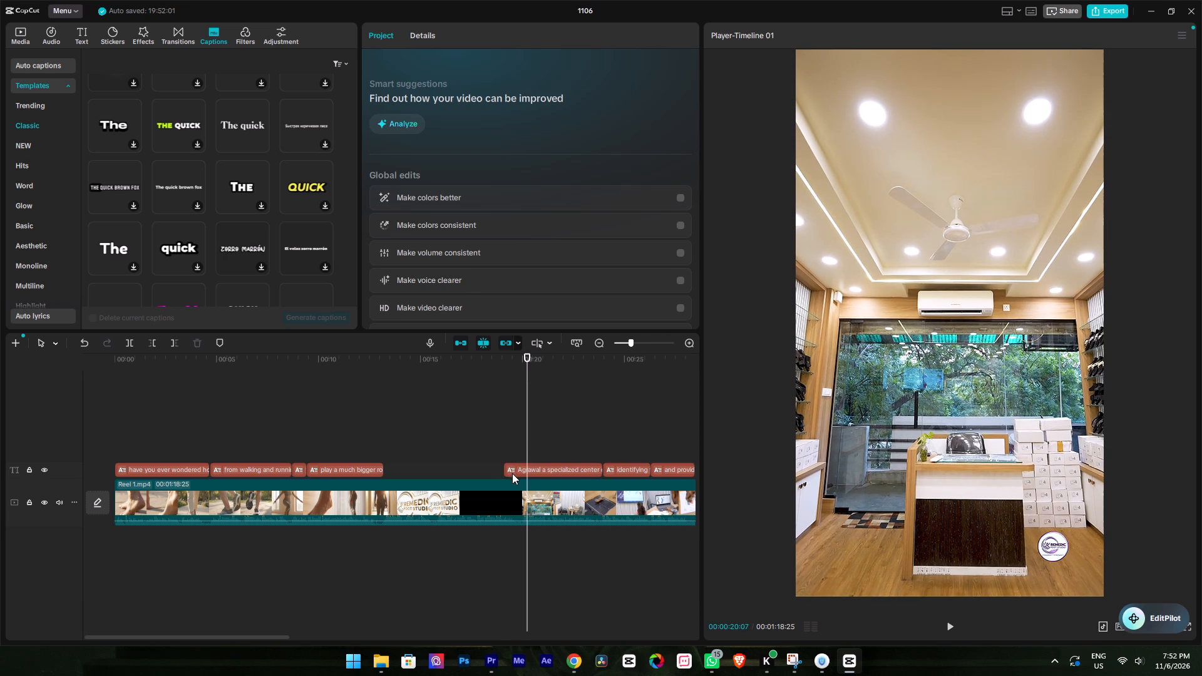
click(512, 473)
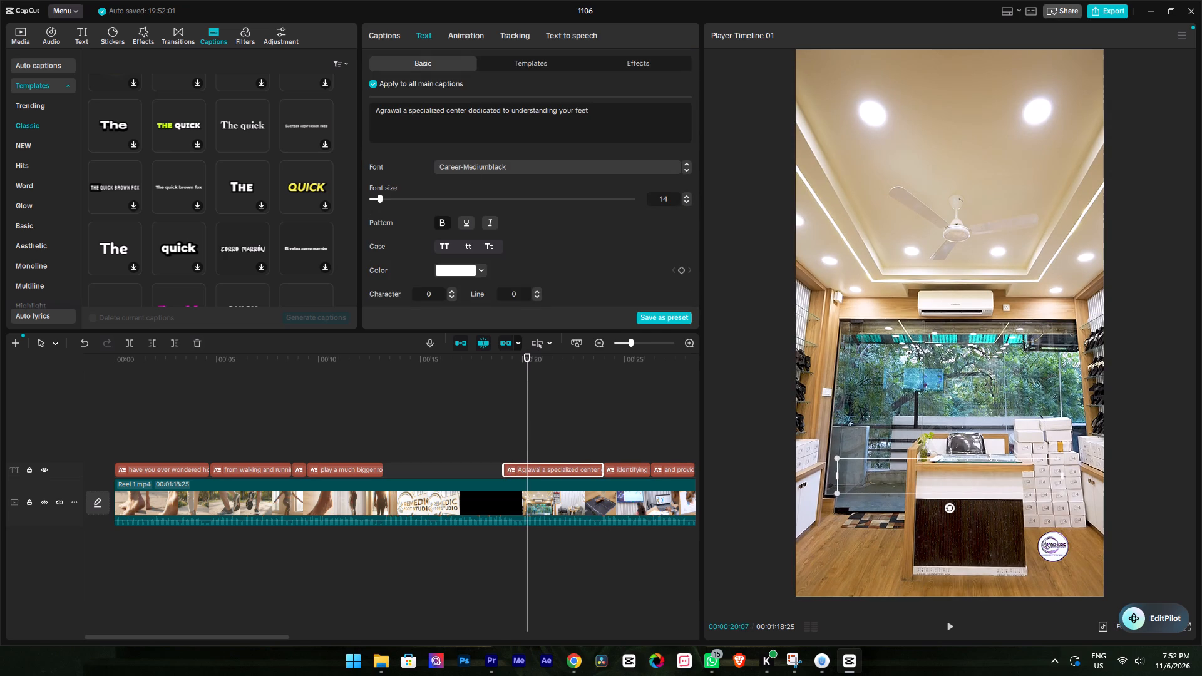
drag(402, 112, 351, 108)
drag(351, 108, 354, 103)
key(BackSpace)
click(378, 106)
click(379, 110)
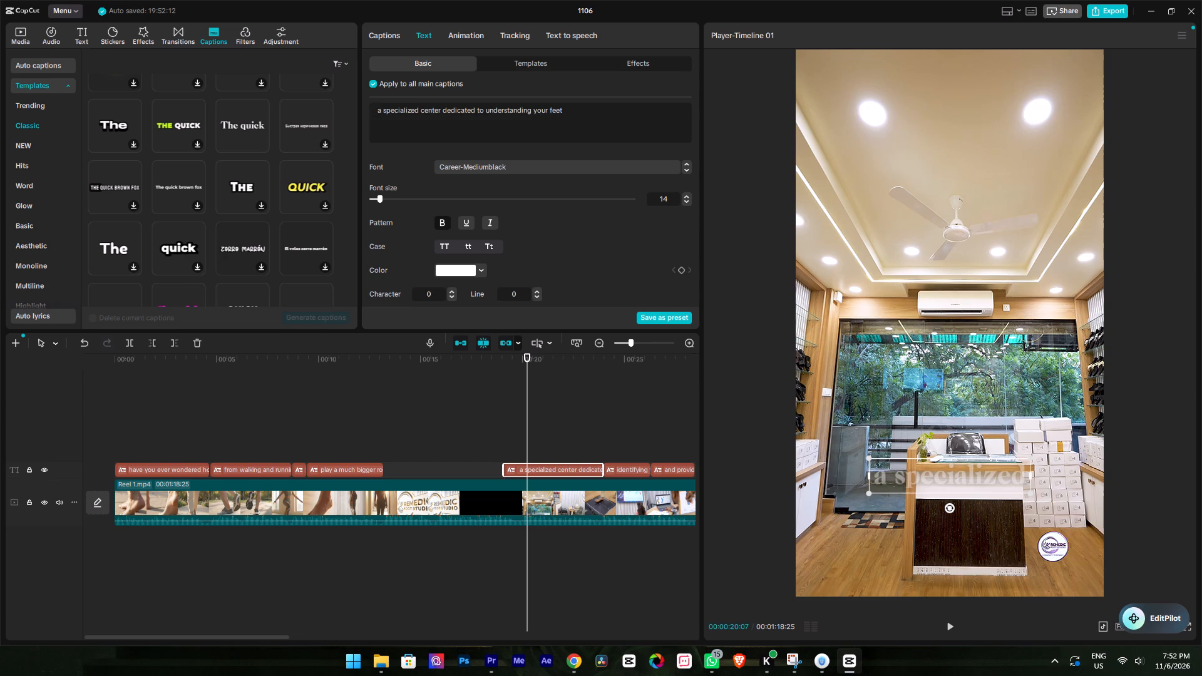
key(BackSpace)
click(380, 108)
key(BackSpace)
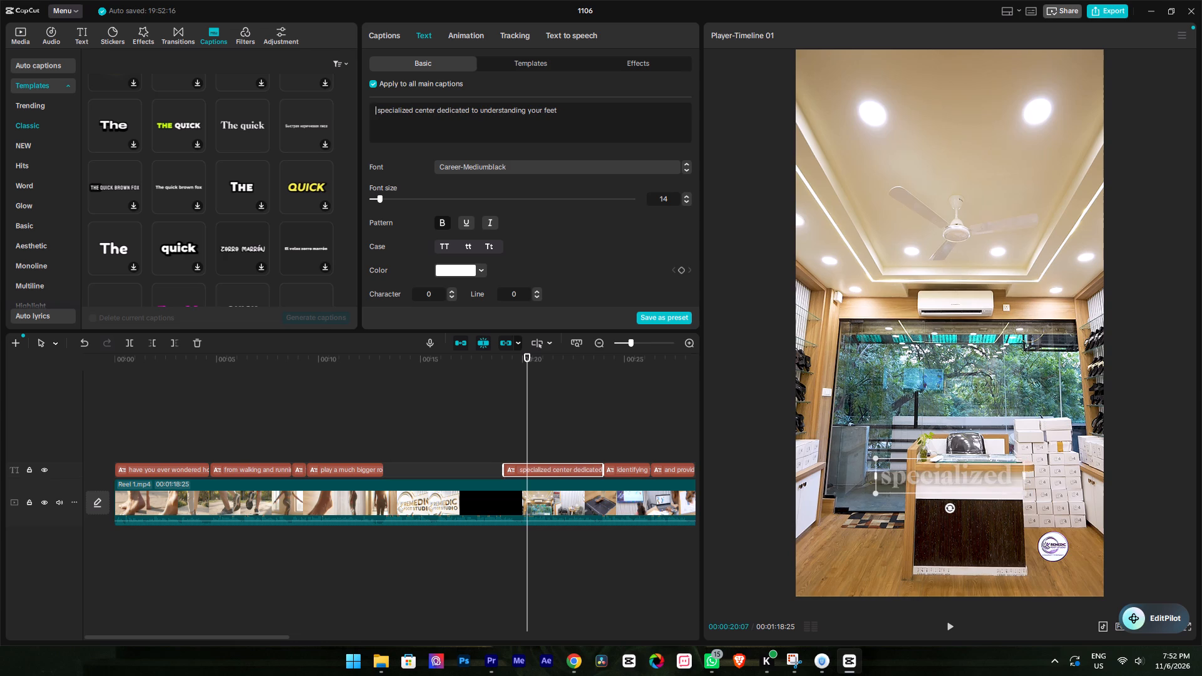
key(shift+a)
Replay the reel from about 18 seconds to check the "A specialized center" caption's timing and display against the footage.
click(444, 386)
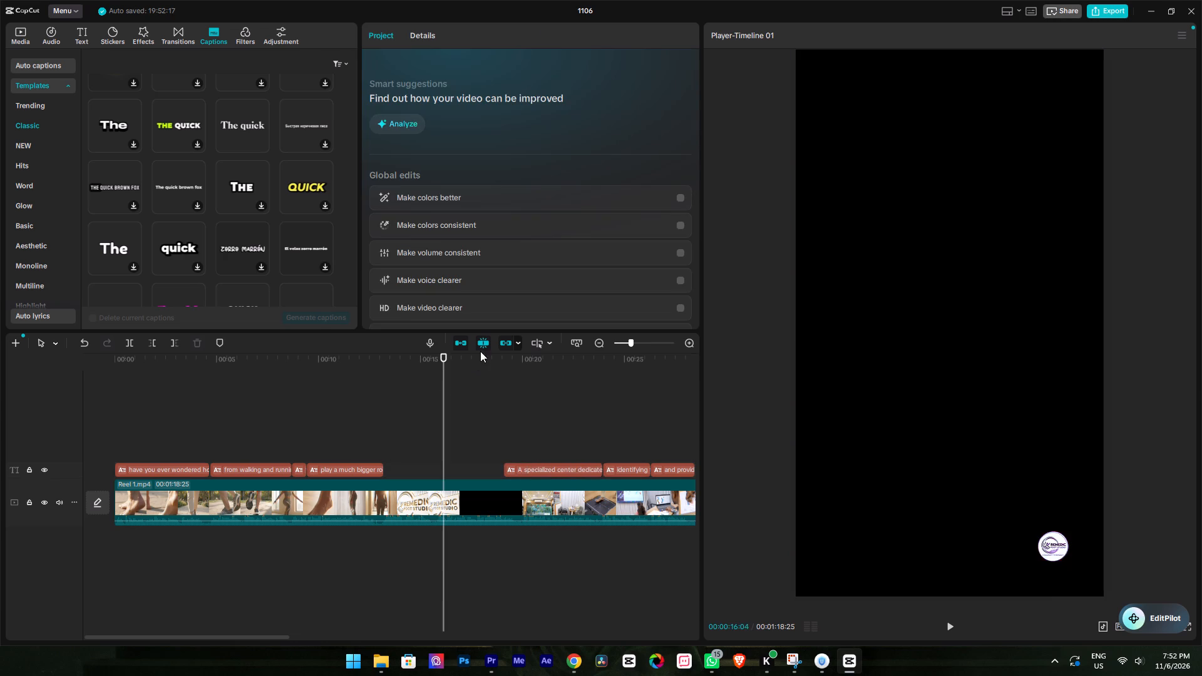
click(510, 364)
drag(503, 357, 497, 357)
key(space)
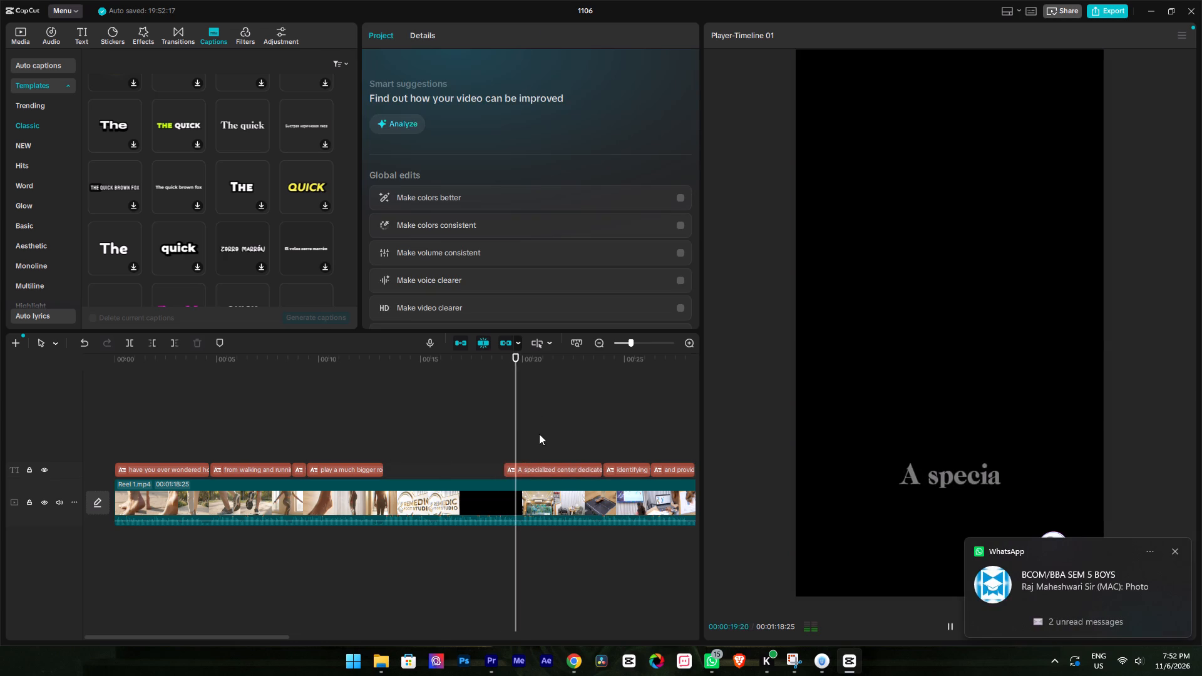
alt+scroll(540, 416, up, 3)
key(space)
click(488, 358)
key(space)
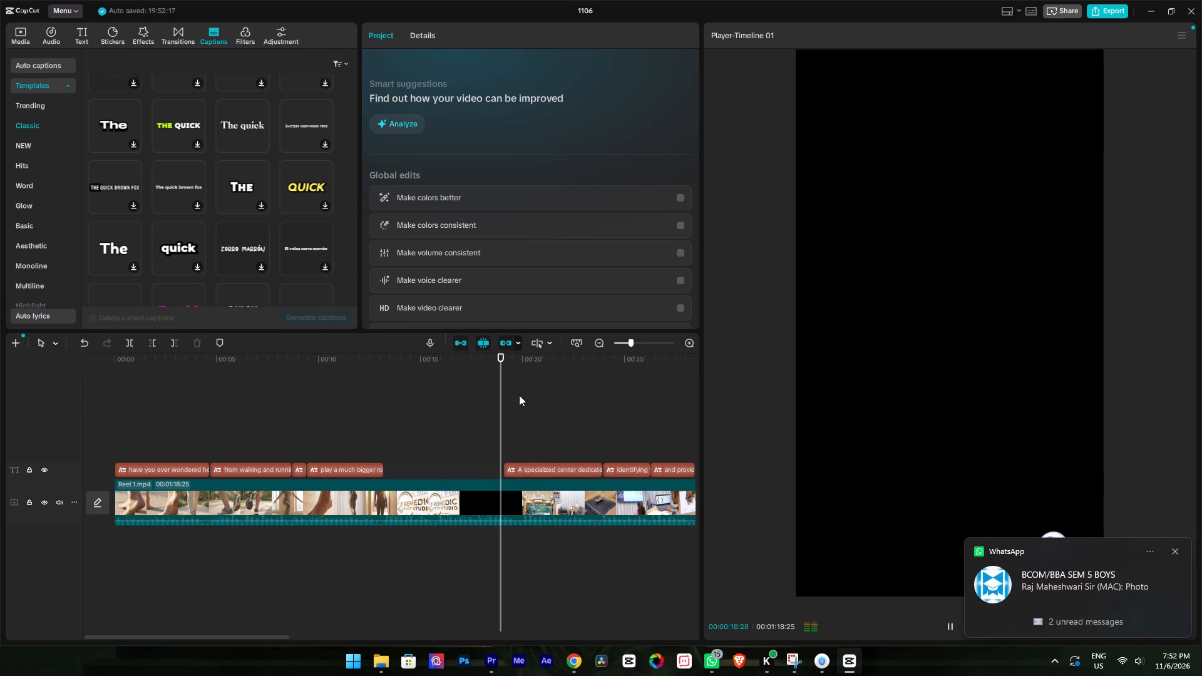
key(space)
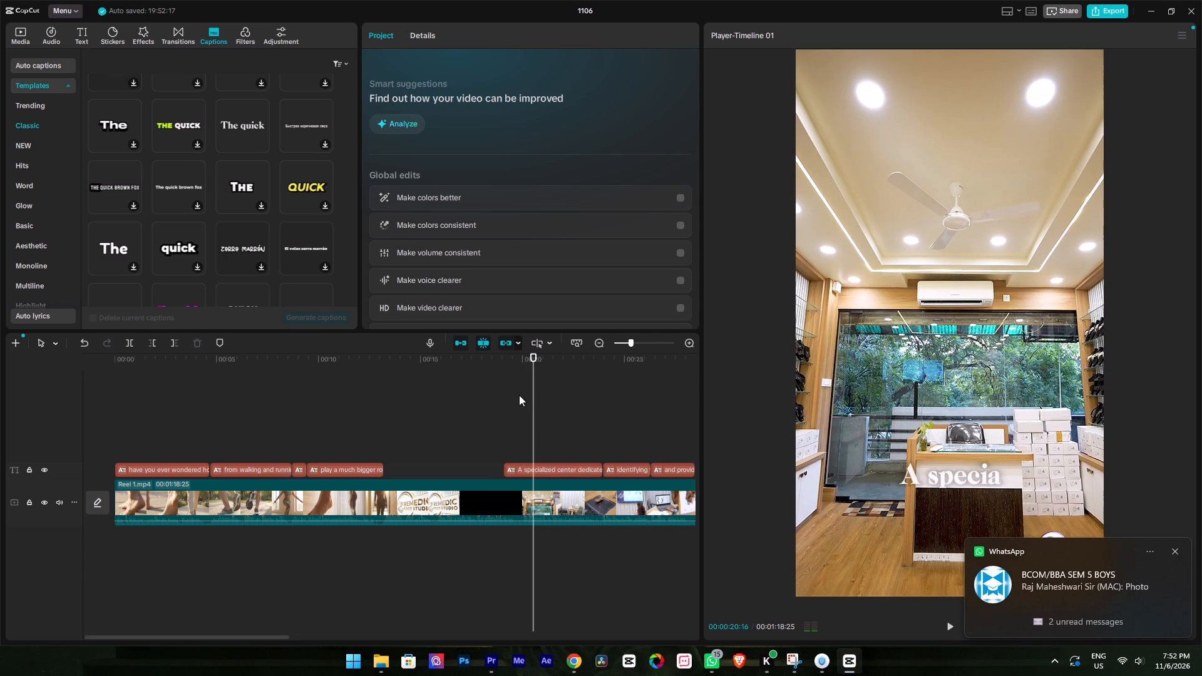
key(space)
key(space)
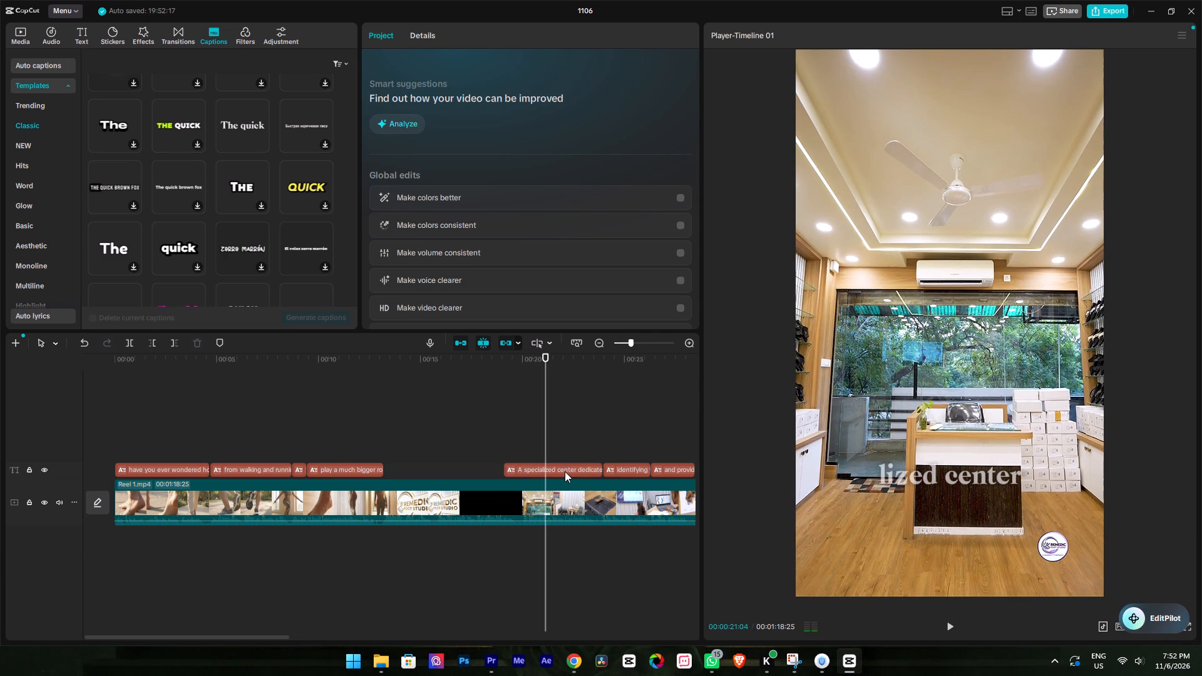
Break the "A specialized center dedicated to understanding your feet" caption onto a second line after "A specialized".
click(561, 469)
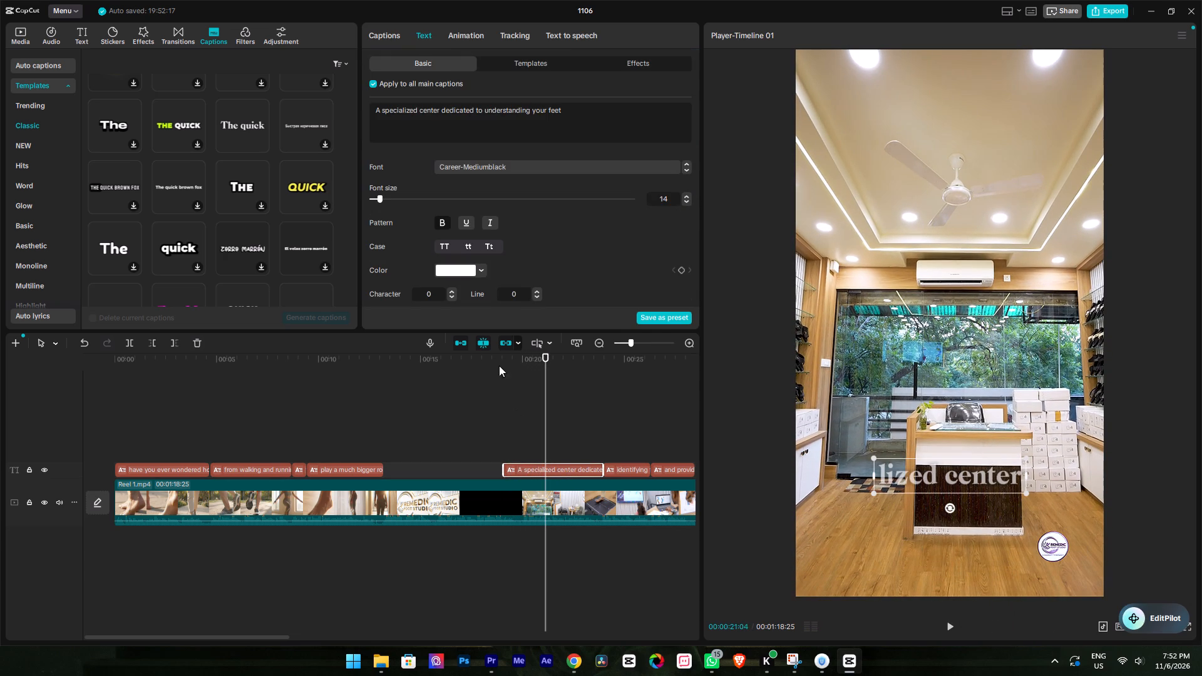
click(419, 108)
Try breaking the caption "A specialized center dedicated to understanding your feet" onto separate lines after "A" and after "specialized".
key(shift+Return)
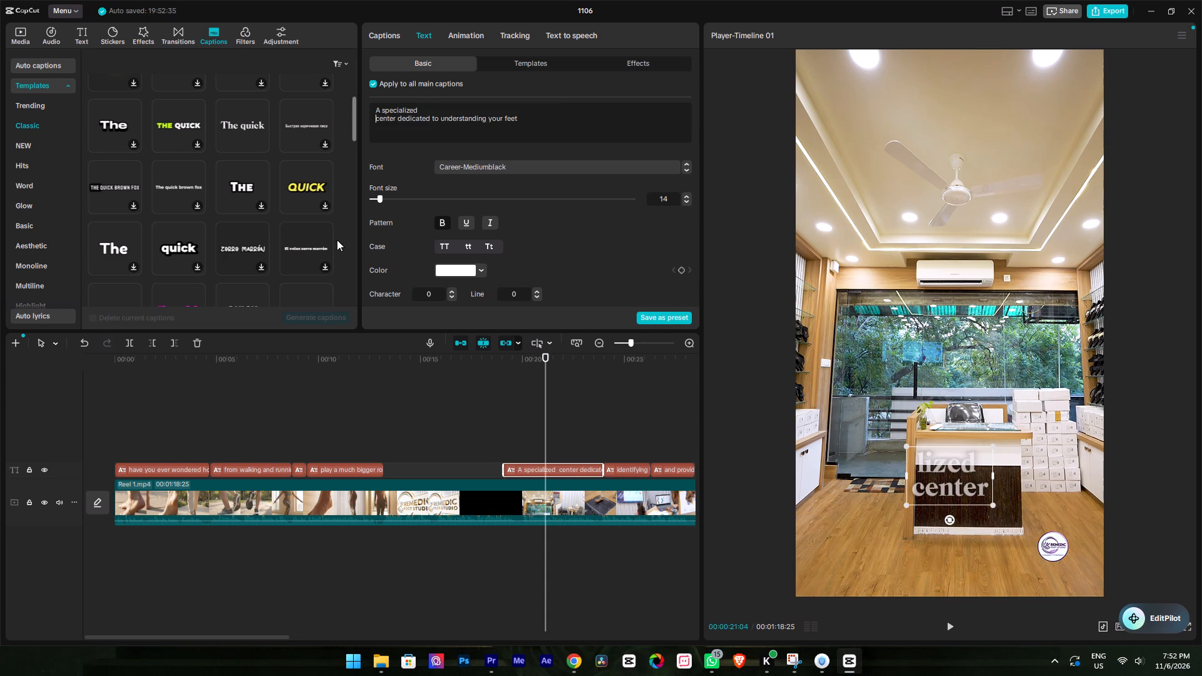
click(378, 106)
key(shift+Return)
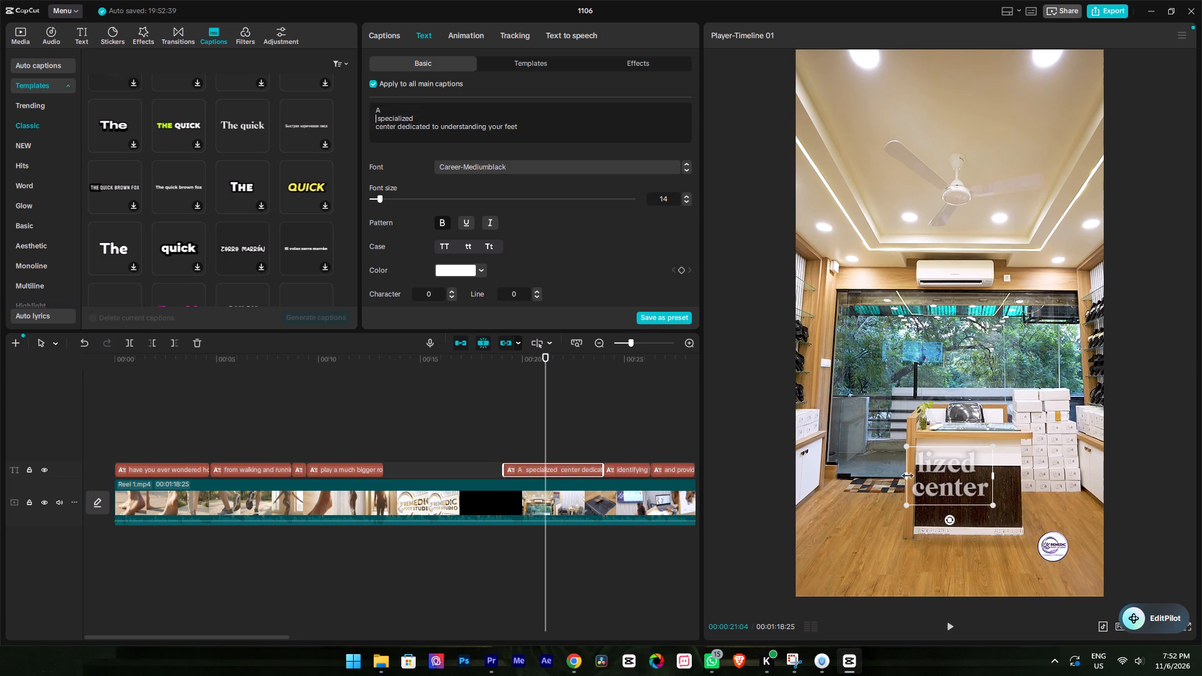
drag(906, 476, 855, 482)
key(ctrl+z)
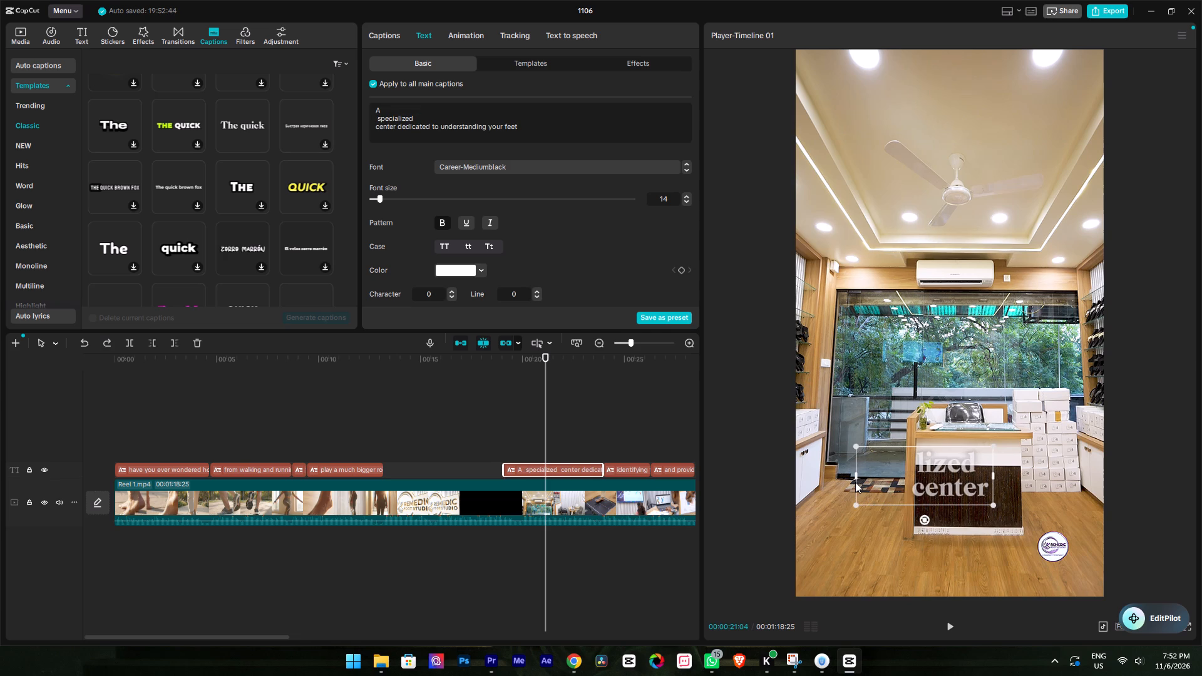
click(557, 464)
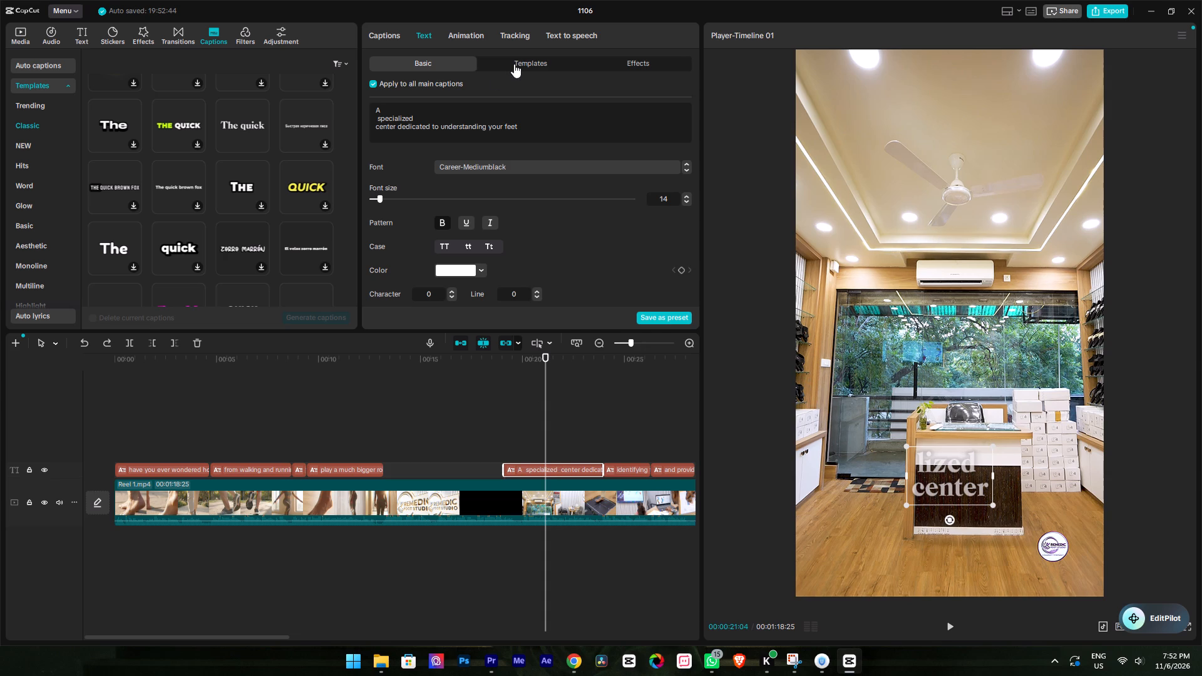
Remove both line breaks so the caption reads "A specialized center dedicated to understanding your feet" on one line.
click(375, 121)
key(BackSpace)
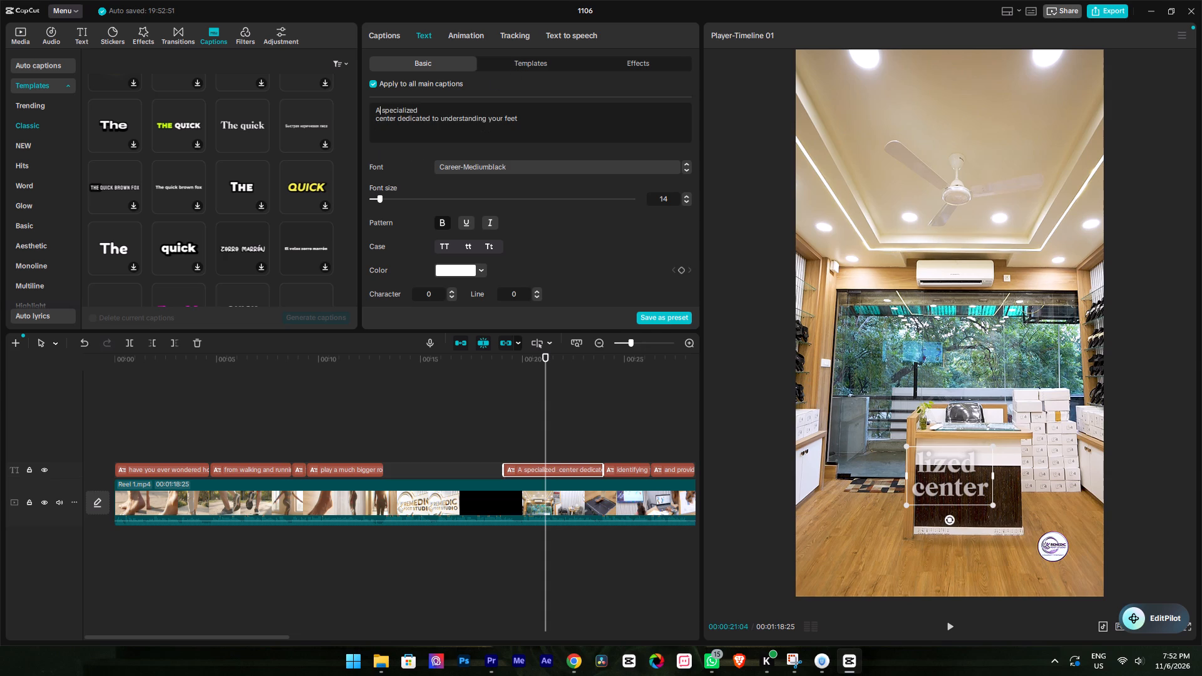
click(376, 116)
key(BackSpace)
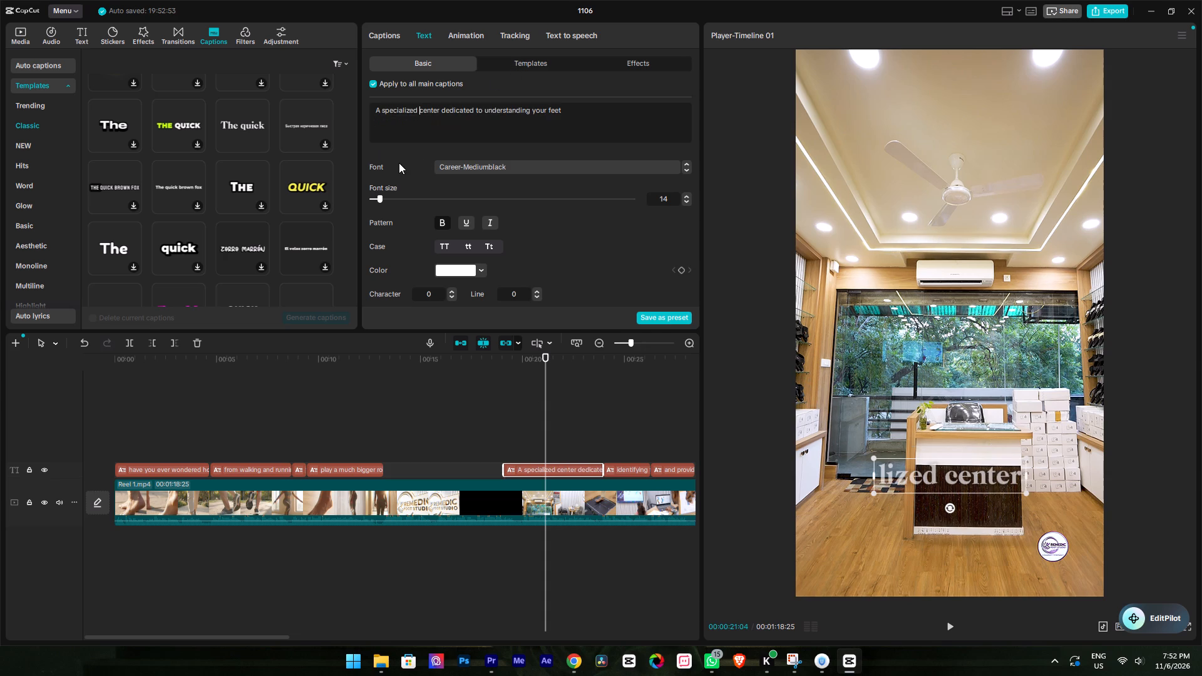
Look through the text style settings of the caption "A specialized center dedicated to understanding your feet".
scroll(419, 165, down, 1)
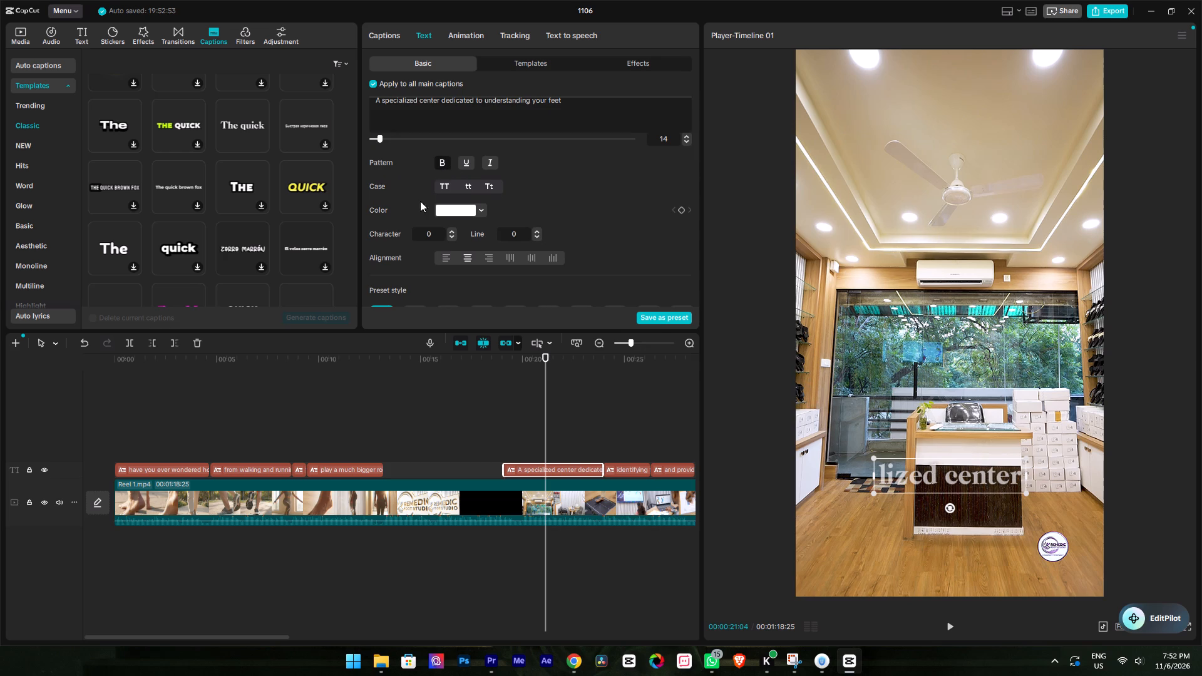
scroll(401, 202, down, 5)
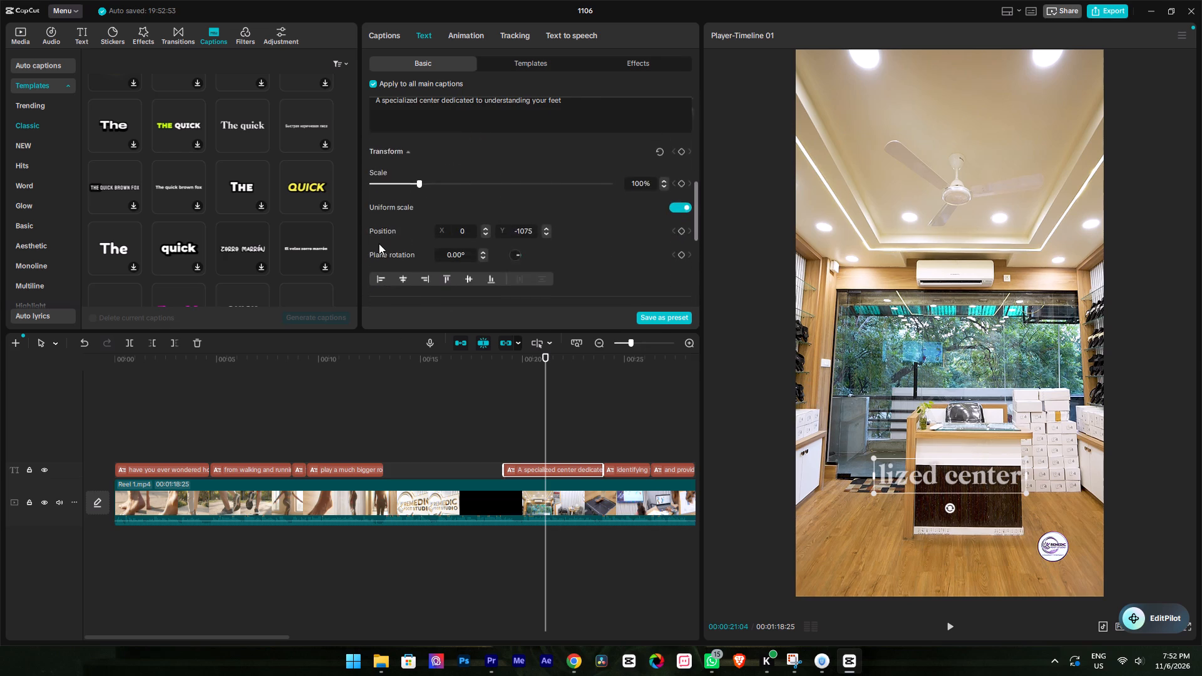
scroll(379, 243, down, 6)
scroll(386, 319, down, 3)
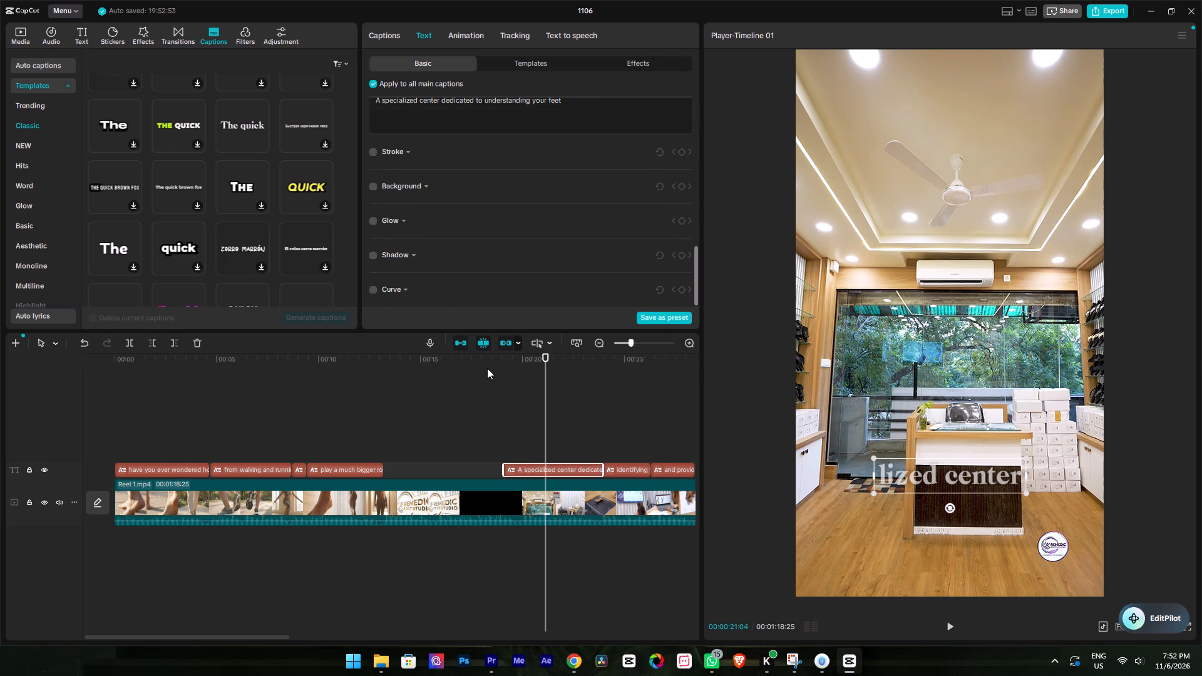
Replay the "A specialized center" caption between about 19 and 22 seconds to check how its words appear.
click(487, 368)
key(space)
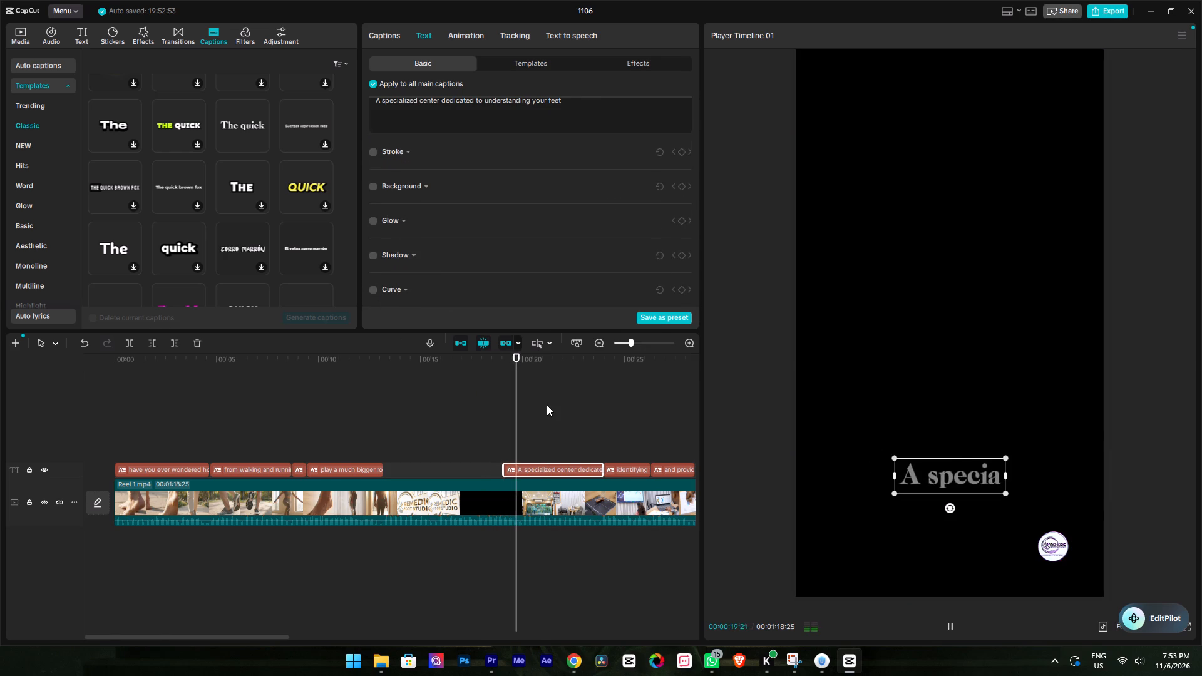
alt+scroll(547, 405, down, 3)
key(space)
alt+scroll(354, 395, up, 5)
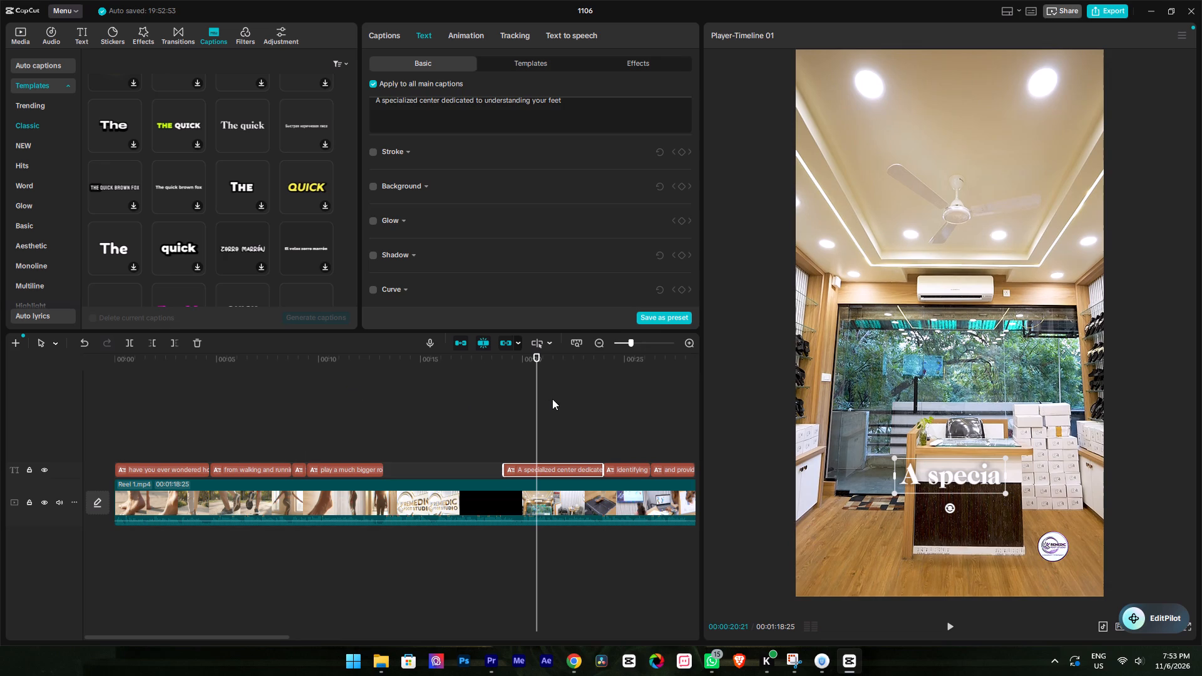
alt+scroll(586, 400, up, 2)
scroll(568, 406, up, 3)
alt+scroll(549, 404, down, 4)
scroll(349, 408, up, 2)
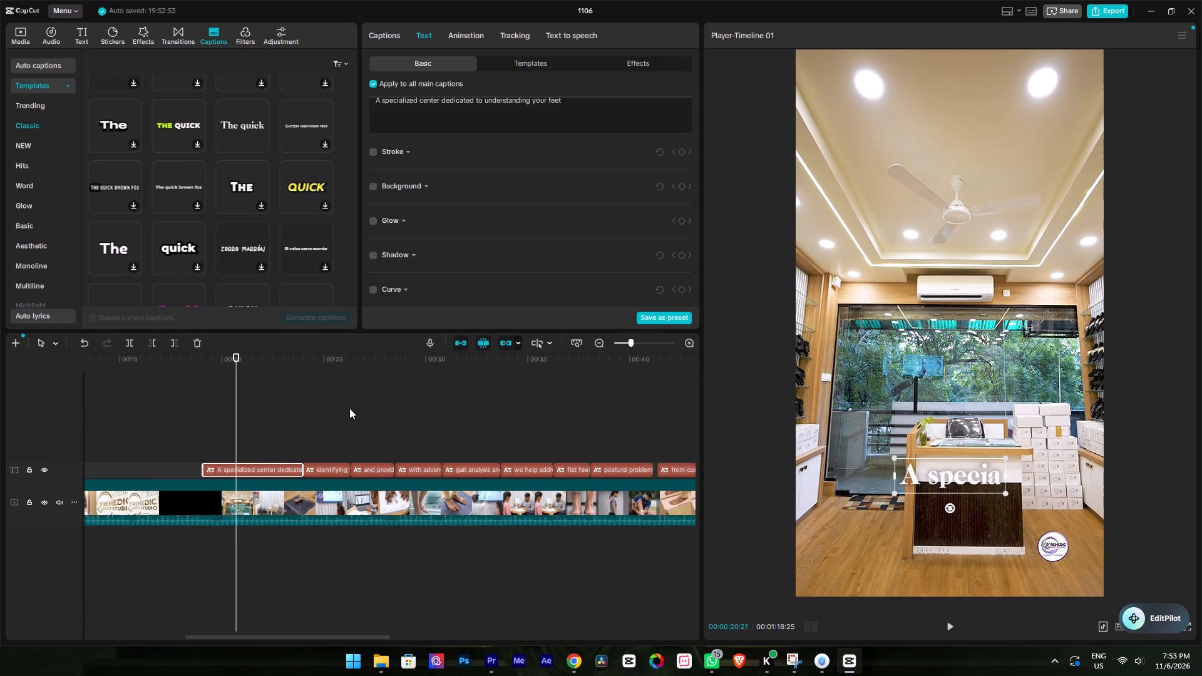
scroll(349, 408, up, 1)
key(space)
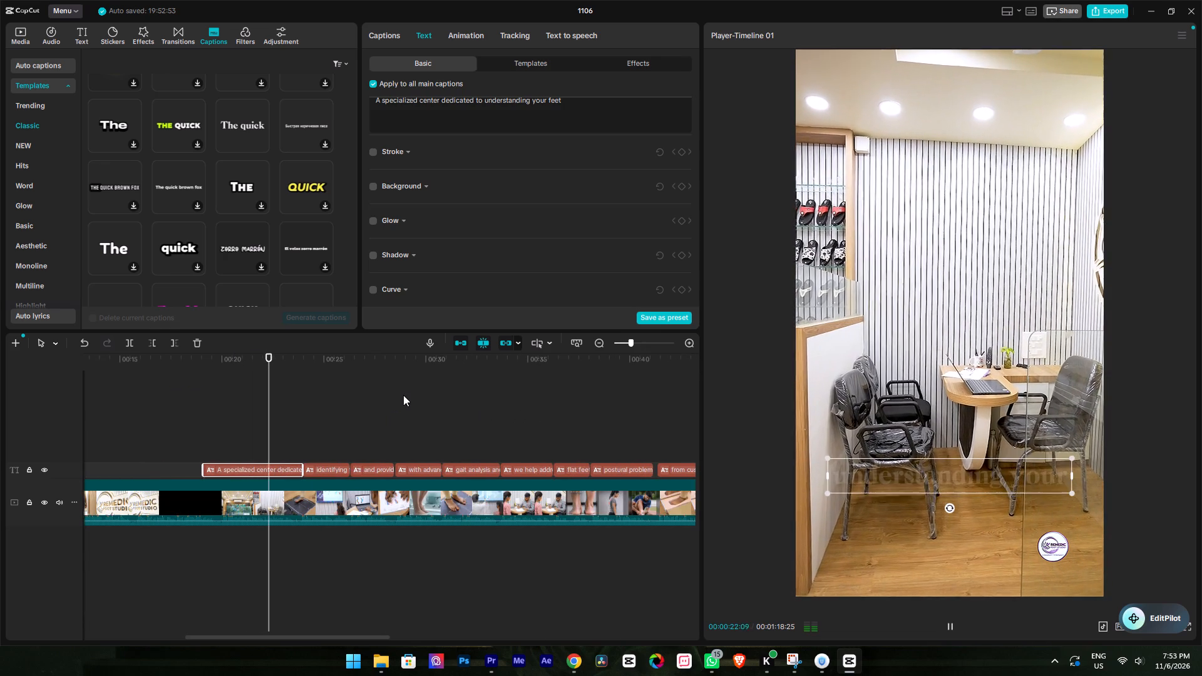
key(space)
drag(249, 368, 219, 369)
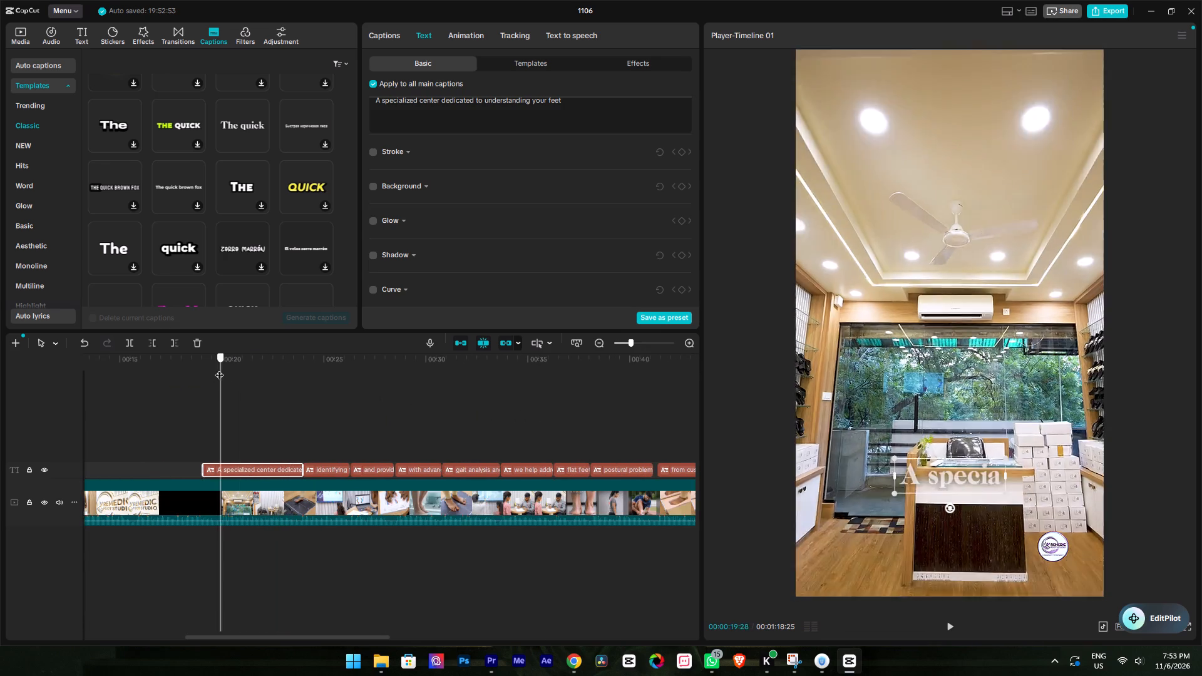
drag(219, 369, 220, 371)
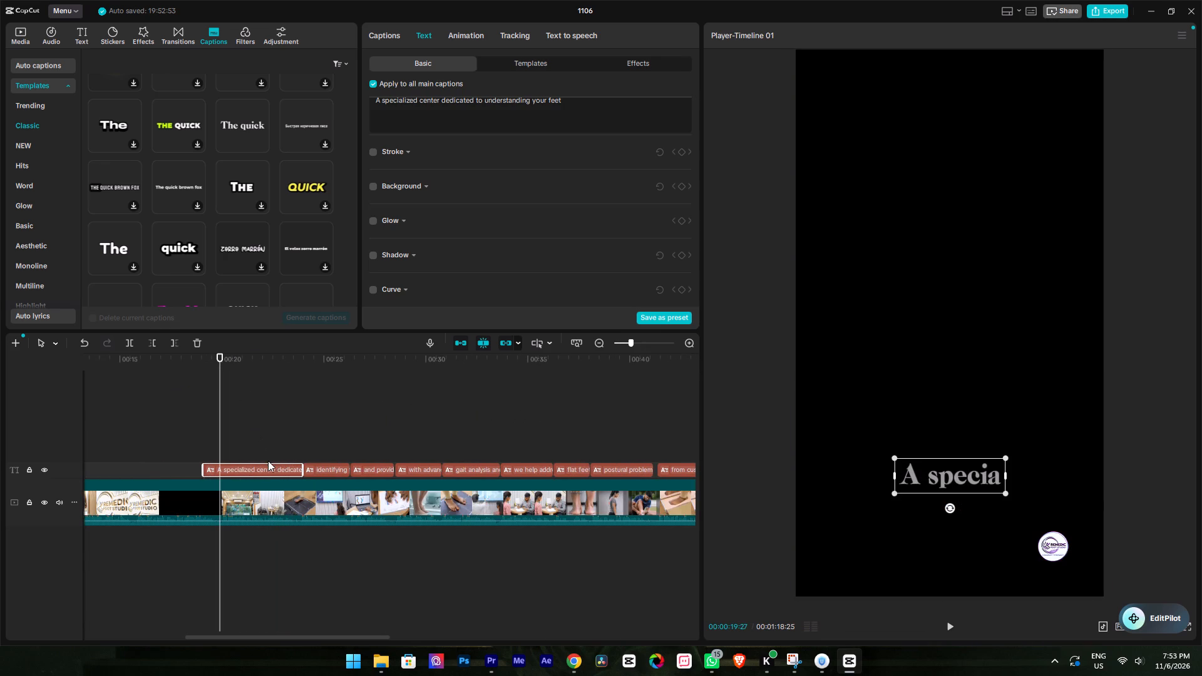
Review the "A specialized center" caption's font, pattern, alignment and preset style options, along with its text.
scroll(420, 191, up, 10)
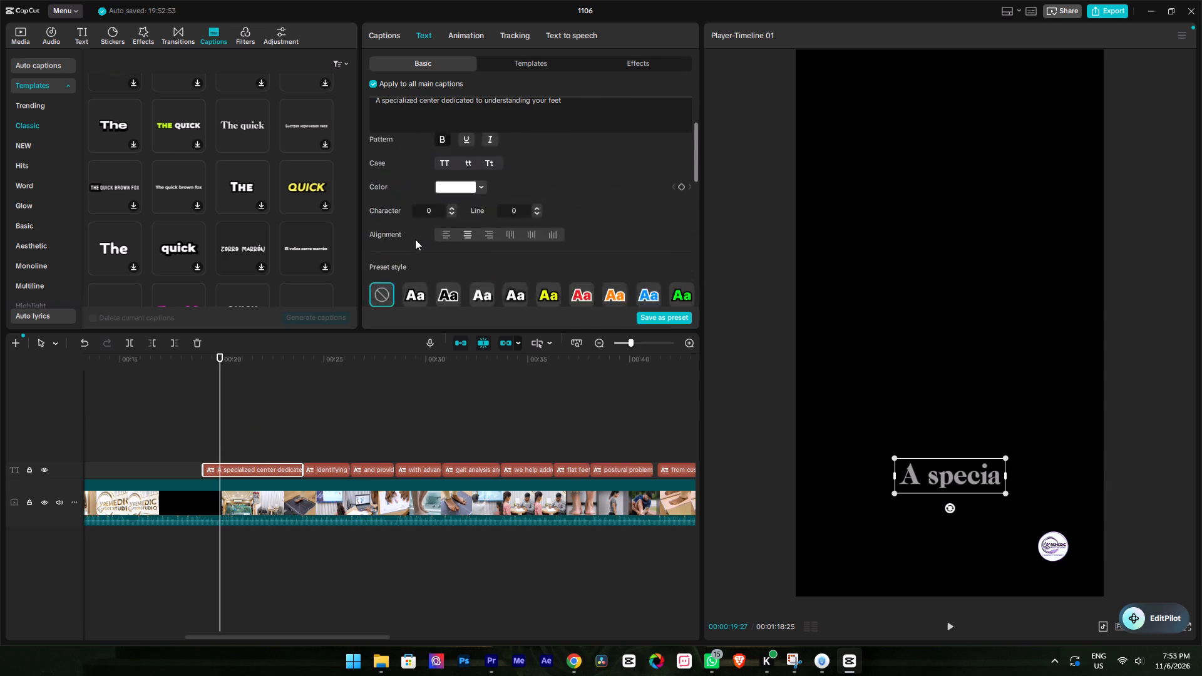
scroll(415, 239, up, 2)
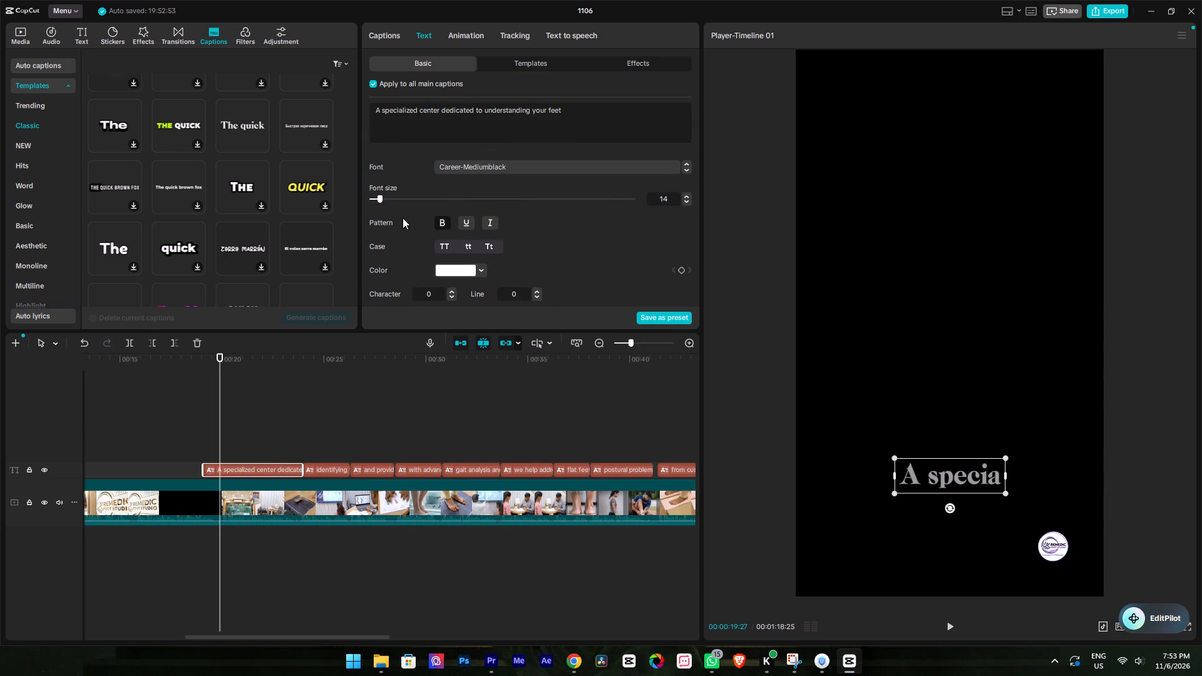
scroll(381, 228, down, 1)
scroll(381, 228, up, 5)
scroll(379, 245, down, 1)
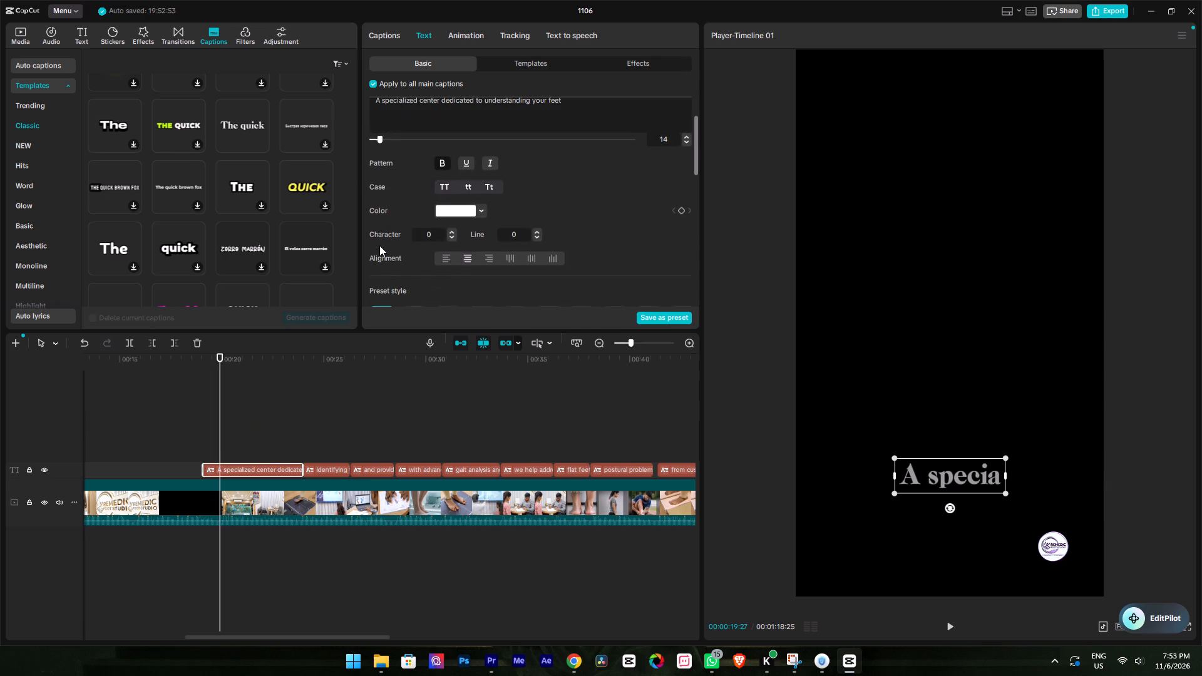
scroll(379, 245, down, 3)
scroll(379, 245, up, 7)
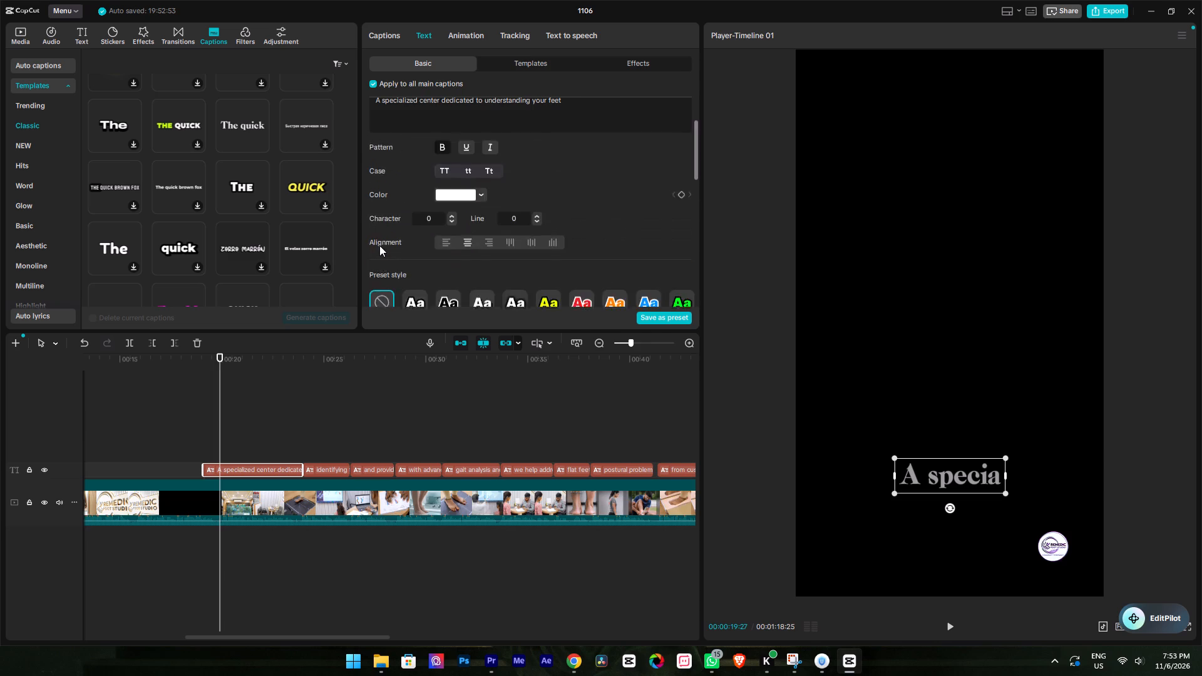
scroll(379, 245, up, 6)
drag(419, 110, 379, 116)
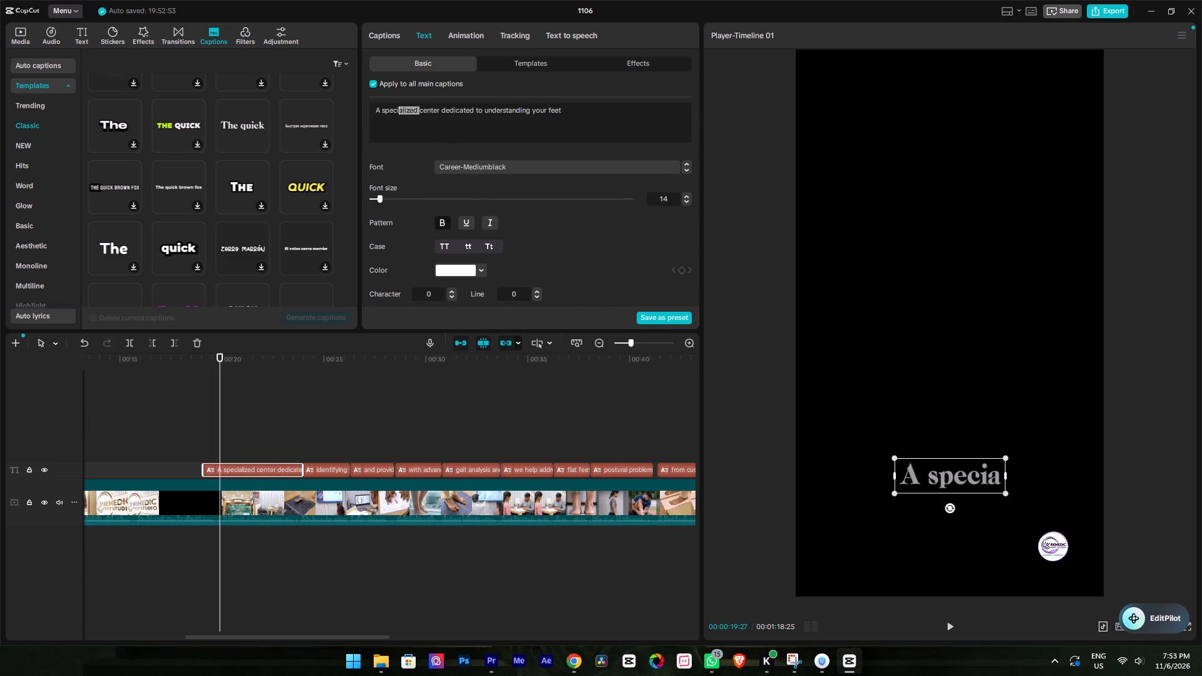
drag(379, 116, 351, 102)
Play the reel from about 19 seconds to about 40 seconds to review the captions against the footage.
click(255, 421)
click(210, 356)
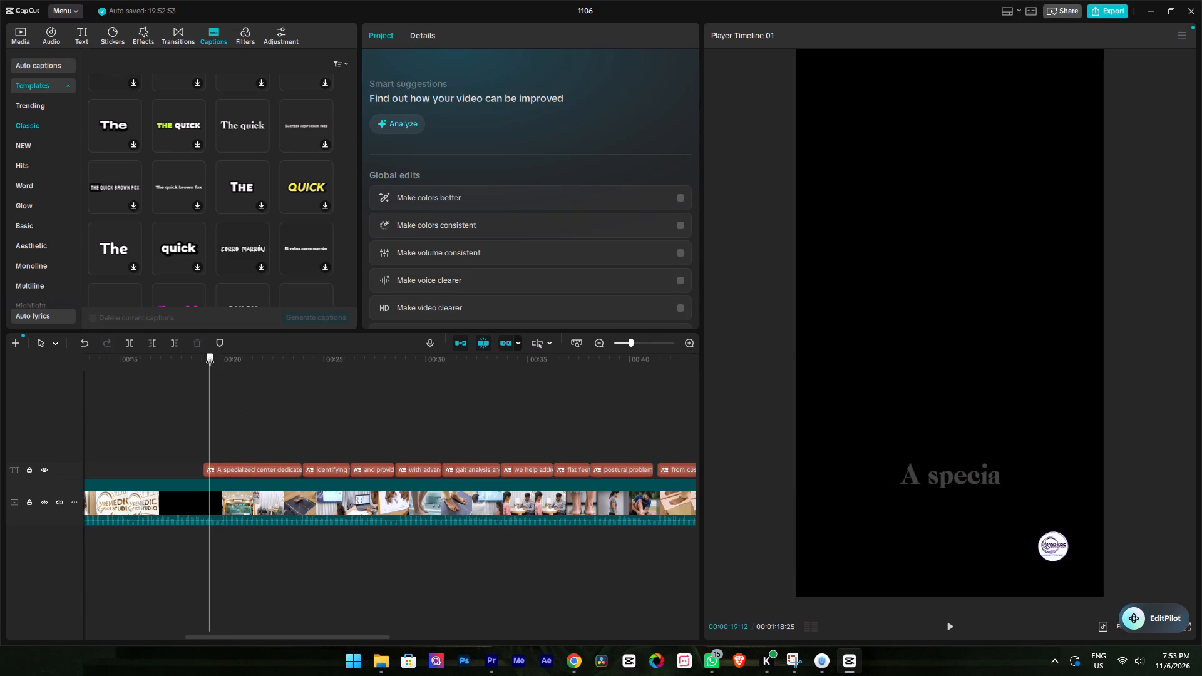
key(space)
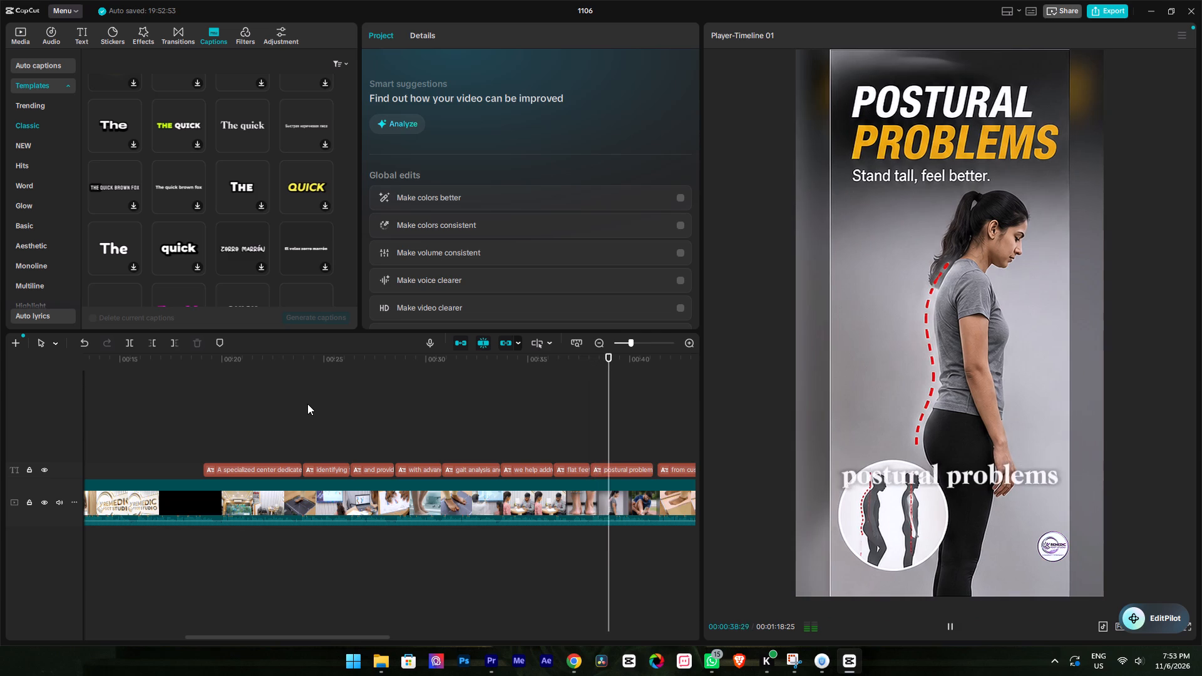
key(space)
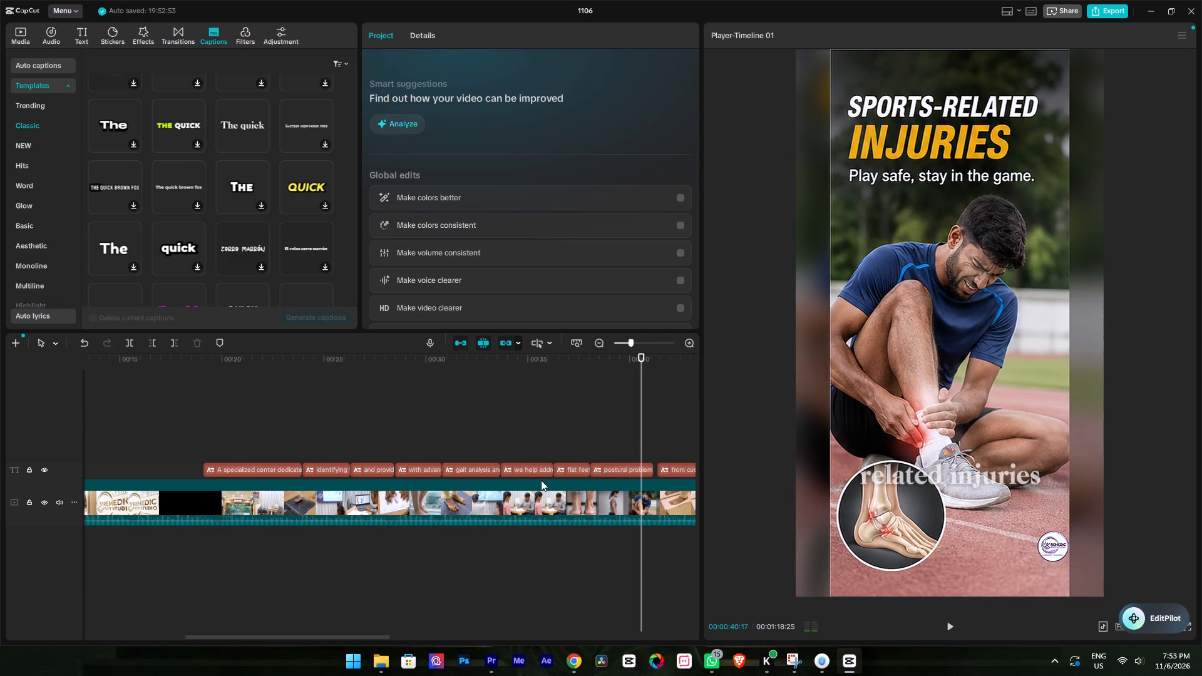
Replay the heel pain section from about 34 seconds and remove "heel pain" from the caption "we help address concerns like heel pain".
click(541, 372)
click(532, 369)
key(space)
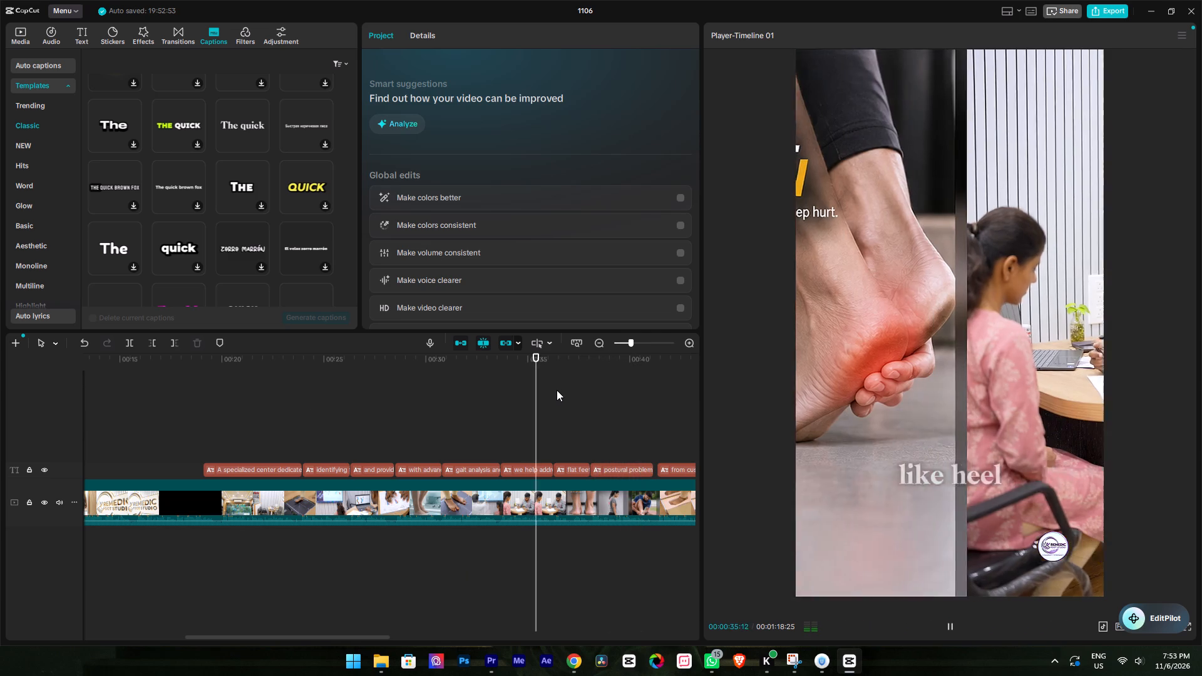
key(space)
alt+scroll(550, 408, up, 2)
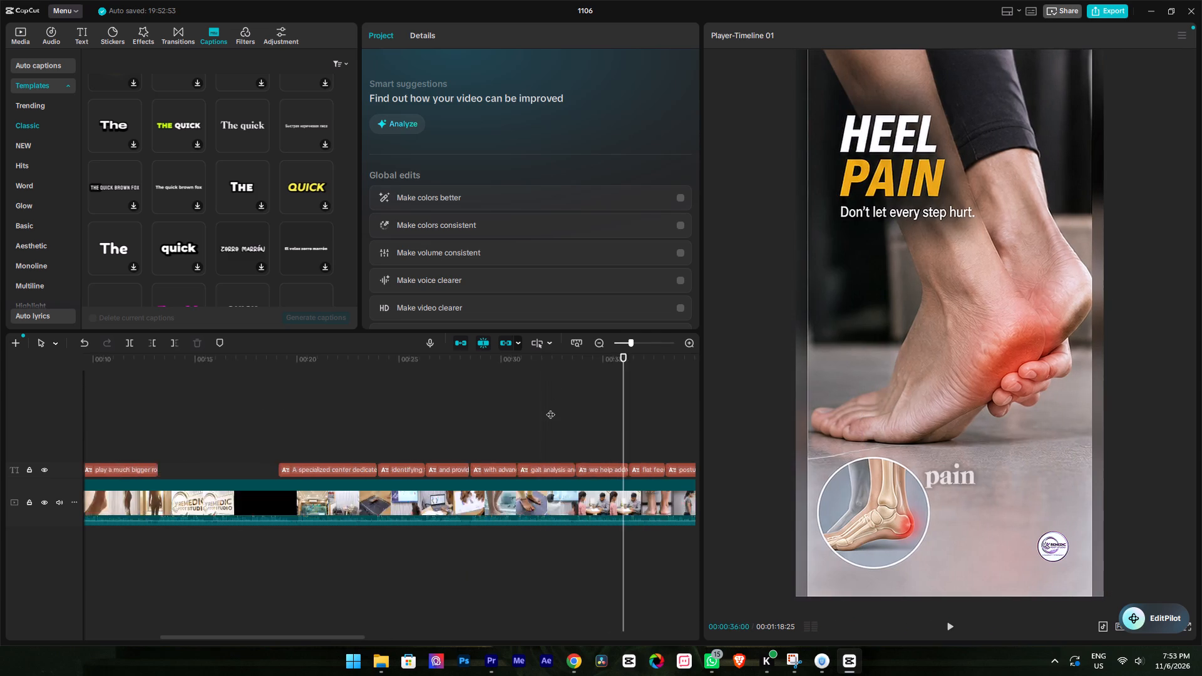
alt+scroll(550, 408, up, 3)
alt+scroll(548, 409, down, 7)
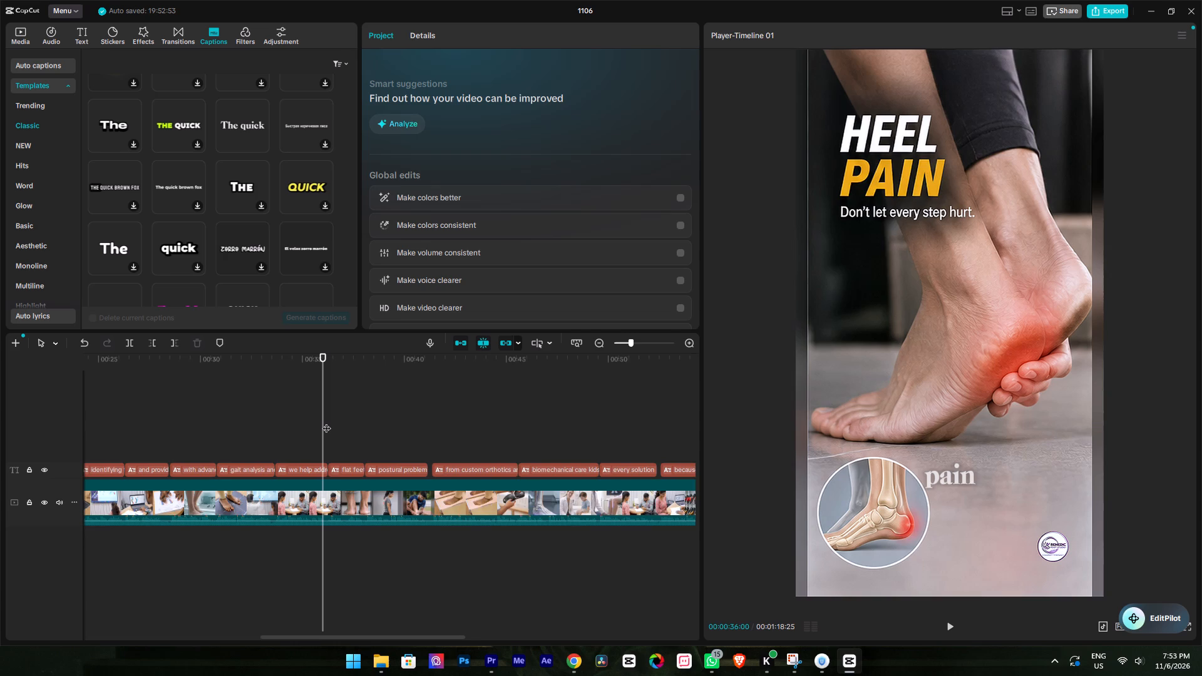
ctrl+scroll(326, 422, up, 14)
drag(207, 362, 207, 362)
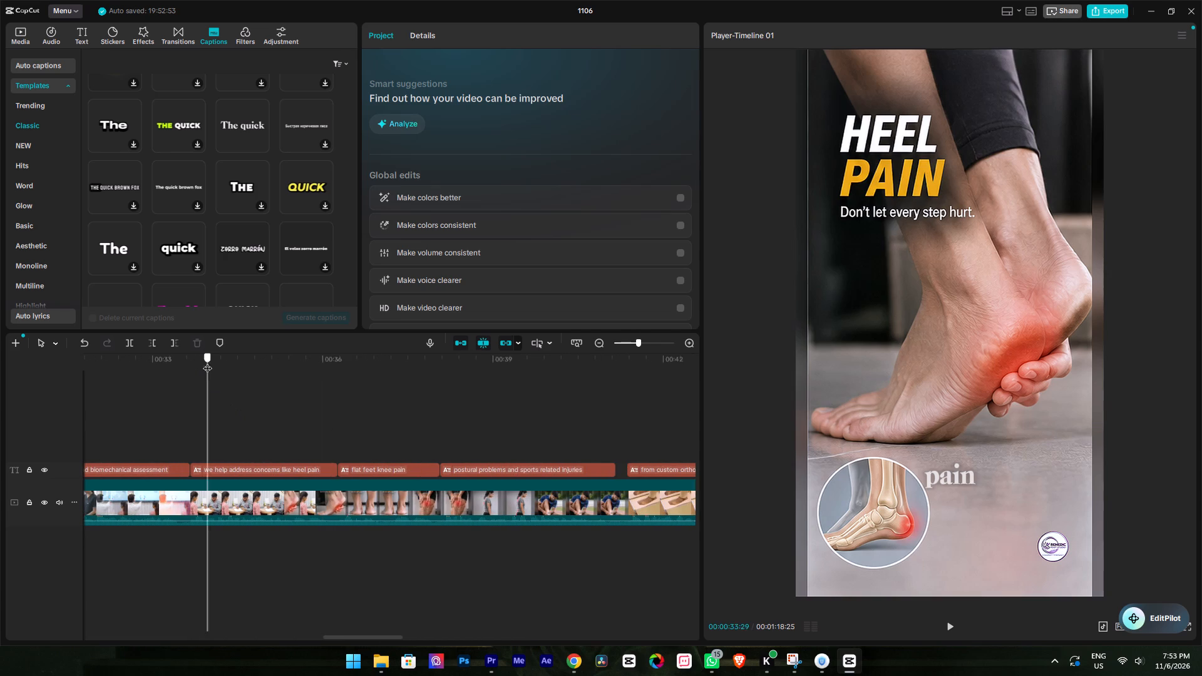
drag(207, 362, 230, 365)
key(space)
key(space)
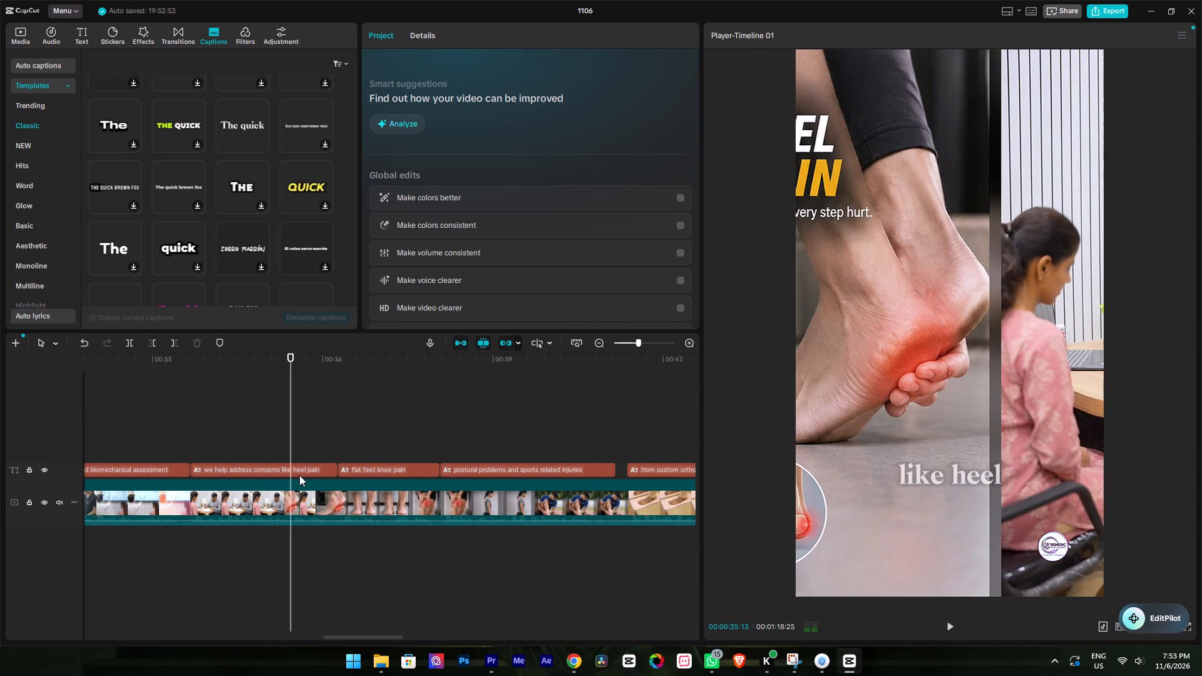
click(299, 474)
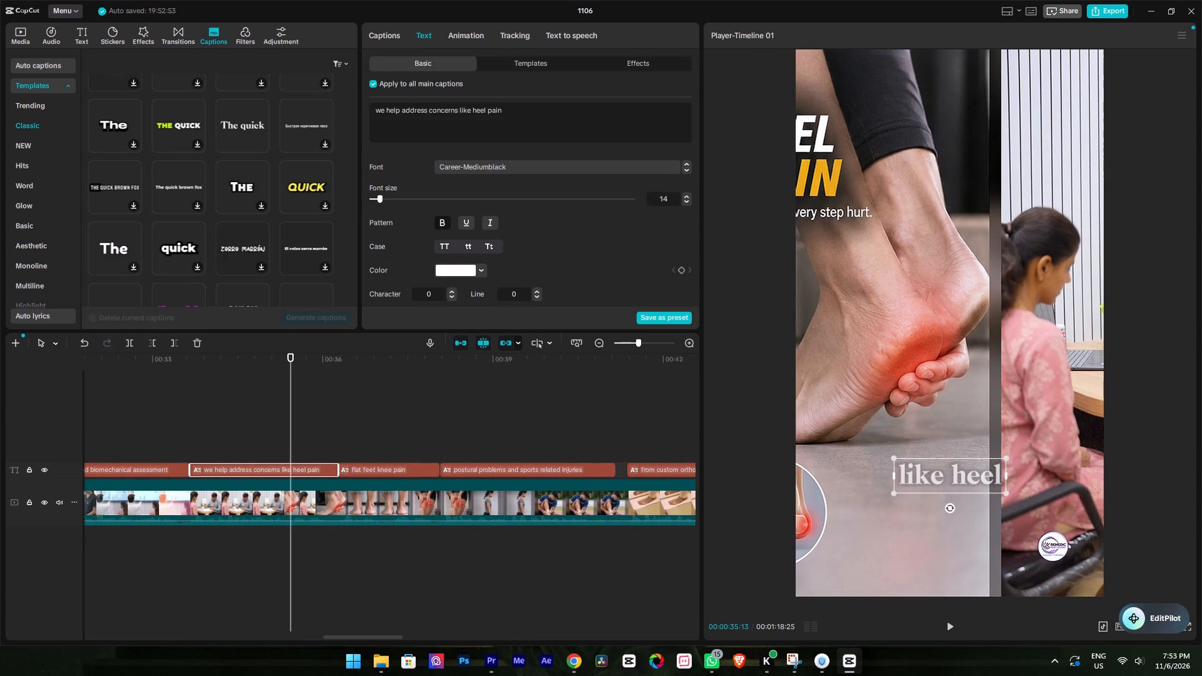
drag(470, 110, 517, 121)
key(BackSpace)
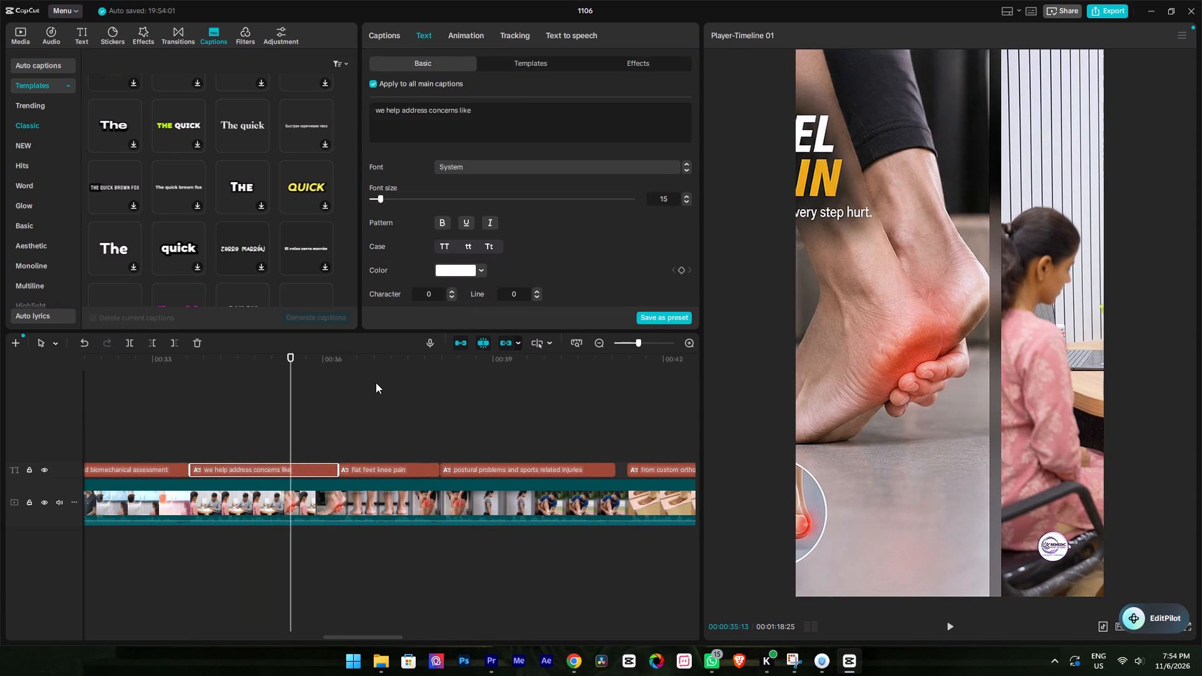
Replay from about 34 seconds to check the shortened "we help address concerns like" caption against the heel pain graphic.
click(327, 407)
click(237, 362)
click(222, 360)
key(space)
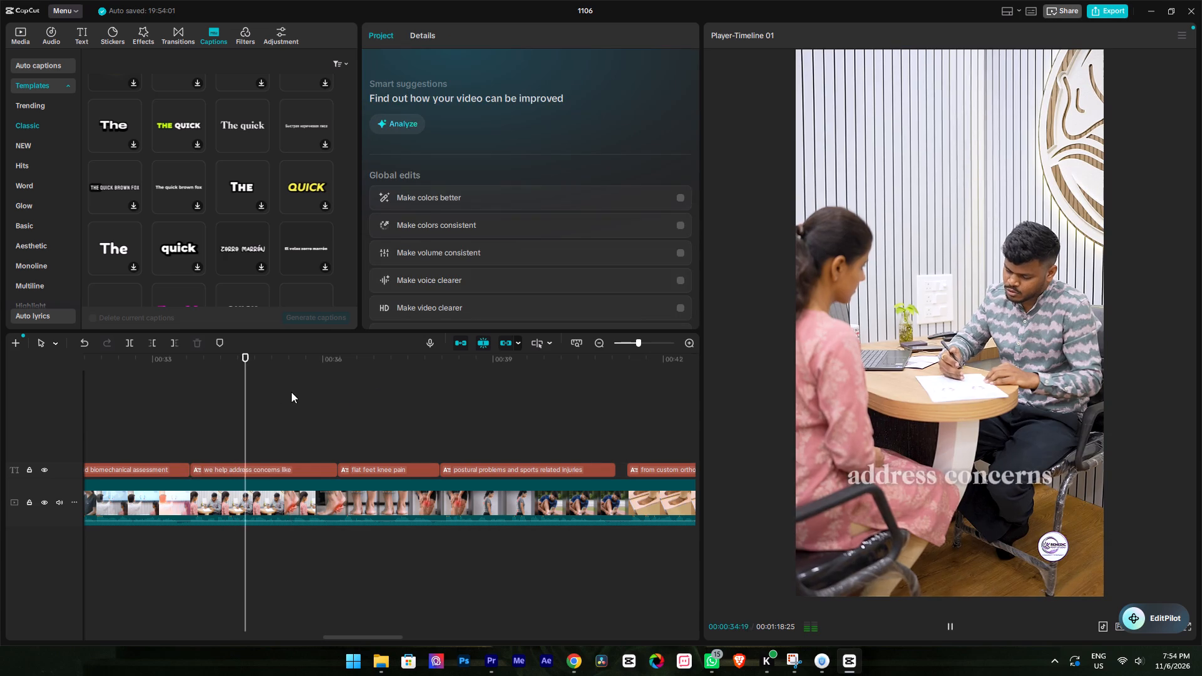
key(space)
drag(302, 353, 282, 353)
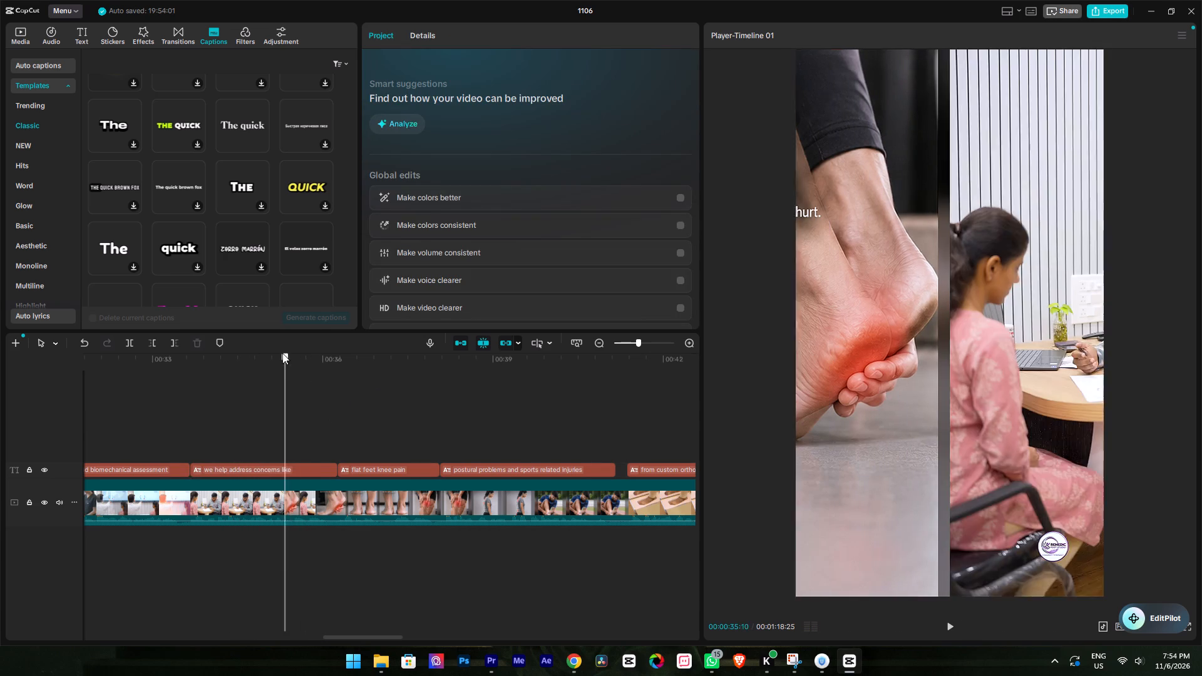
drag(282, 353, 288, 357)
key(space)
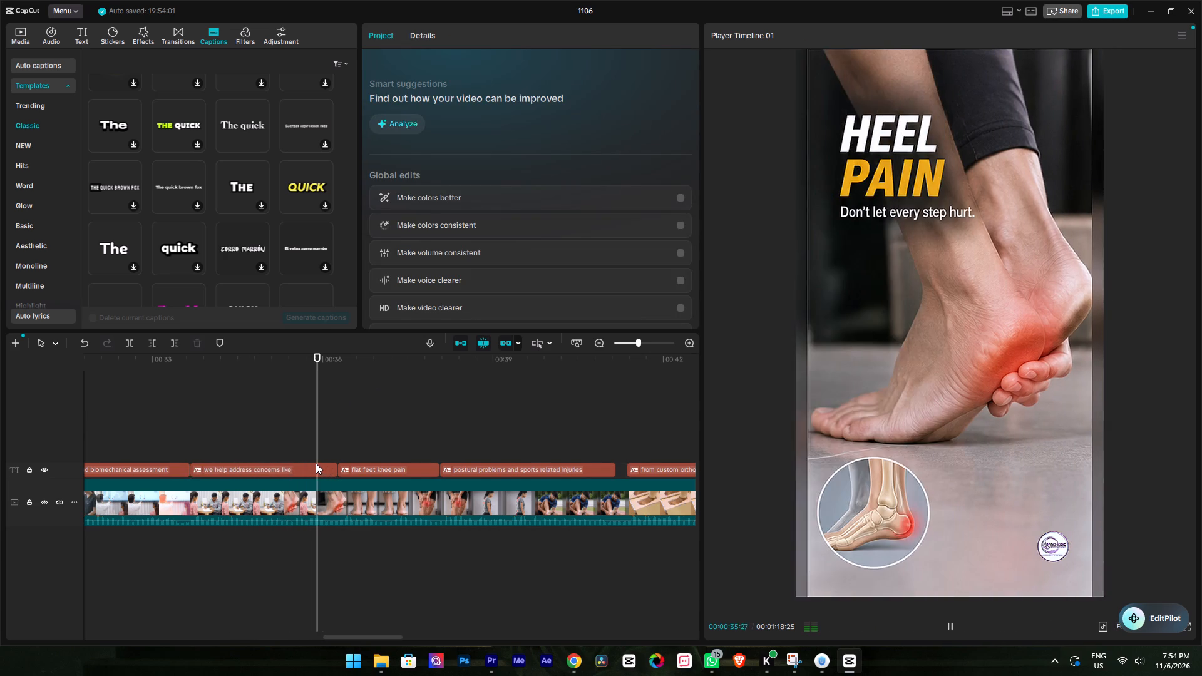
key(space)
Delete the "flat feet knee pain" caption from the timeline.
click(365, 472)
key(BackSpace)
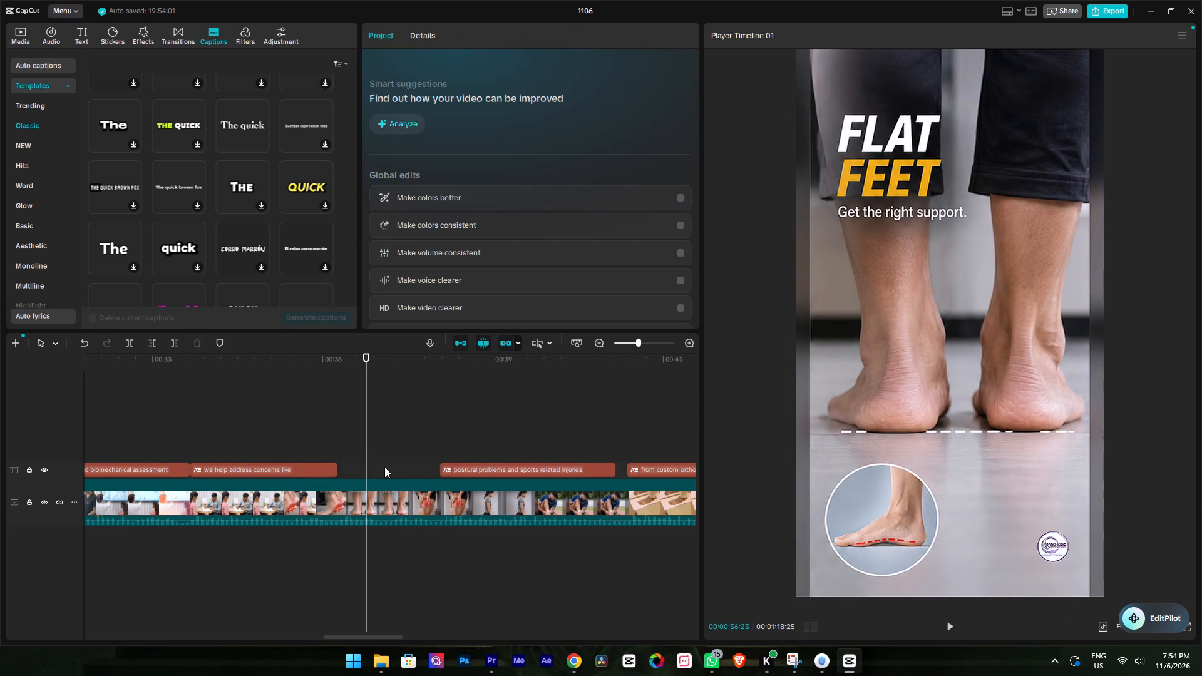
Play on through the knee pain graphic and delete the "postural problems and sports related injuries" caption.
key(space)
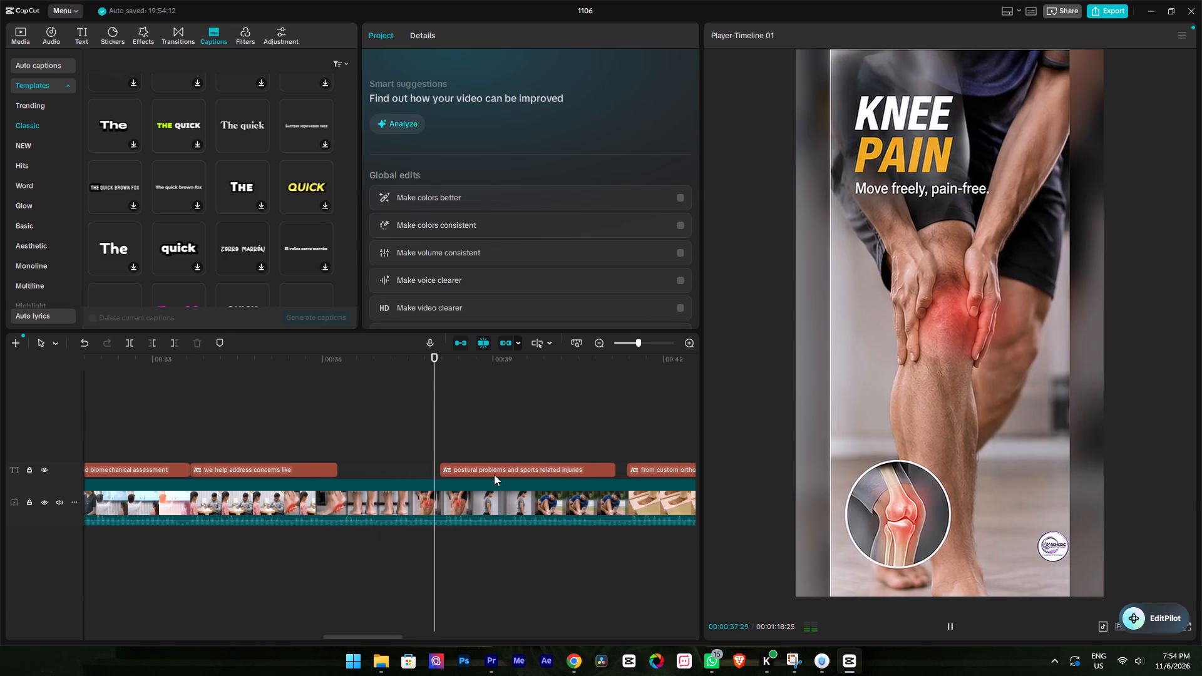
click(497, 469)
key(BackSpace)
Continue playback past the sports-related injuries graphic to review the "from custom orthotics and footwear modifications to pain management" caption.
key(space)
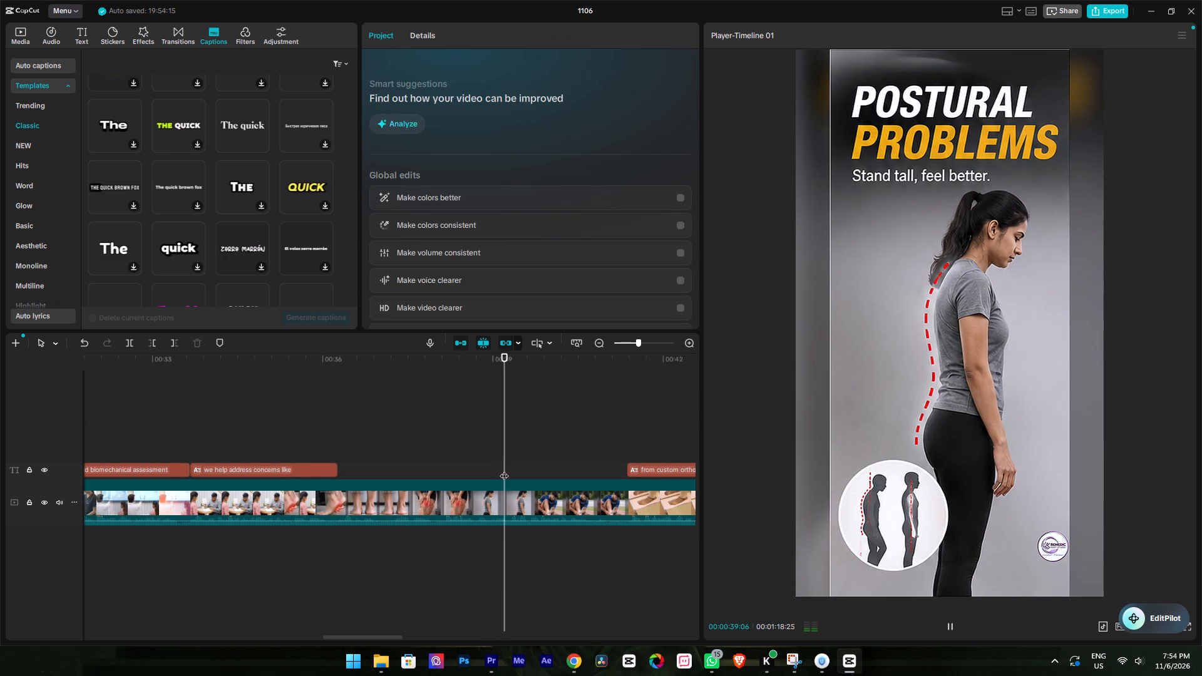
alt+scroll(496, 523, down, 5)
scroll(455, 526, down, 1)
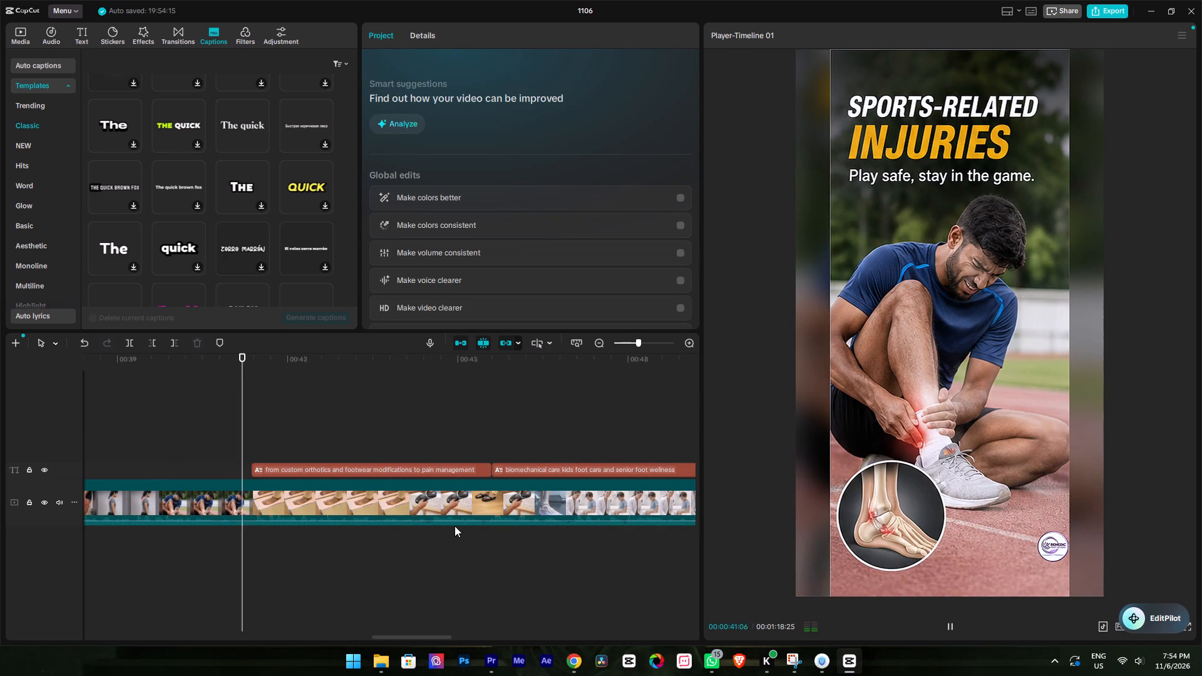
scroll(455, 526, down, 1)
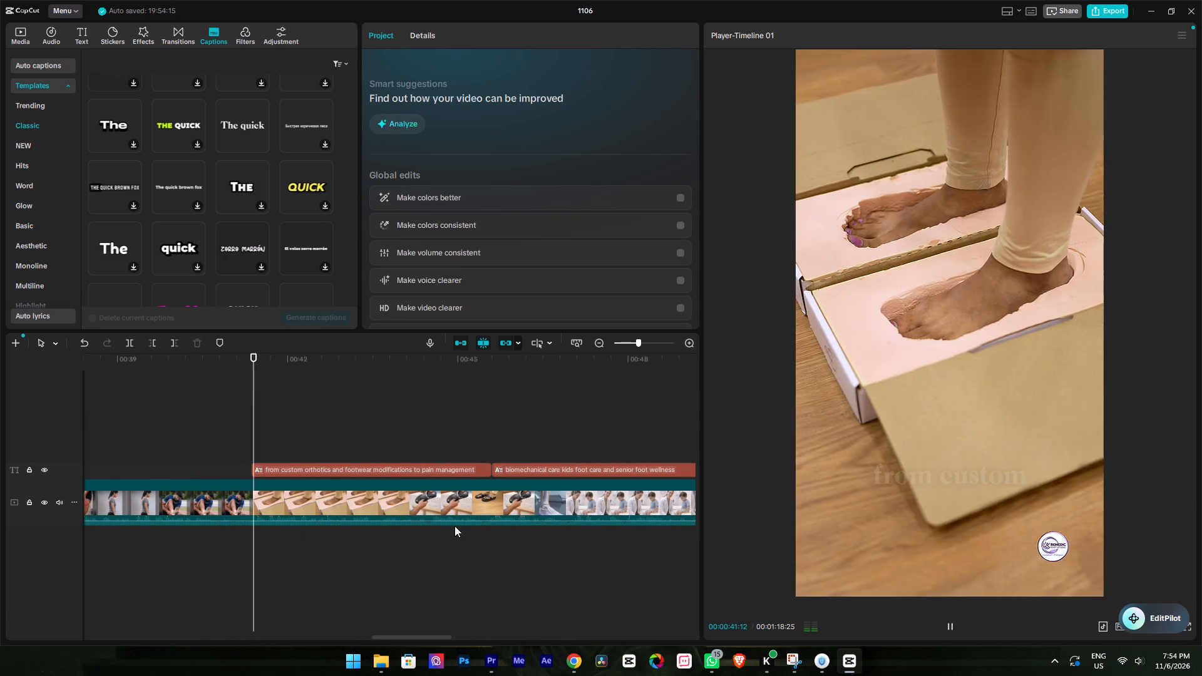
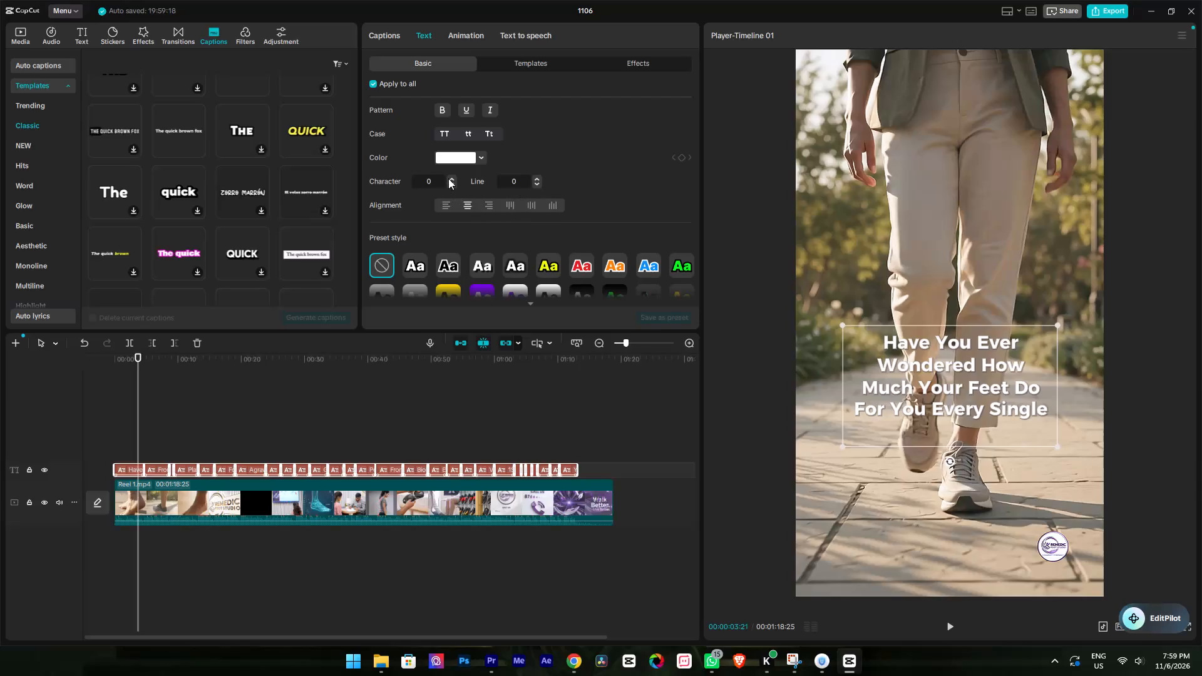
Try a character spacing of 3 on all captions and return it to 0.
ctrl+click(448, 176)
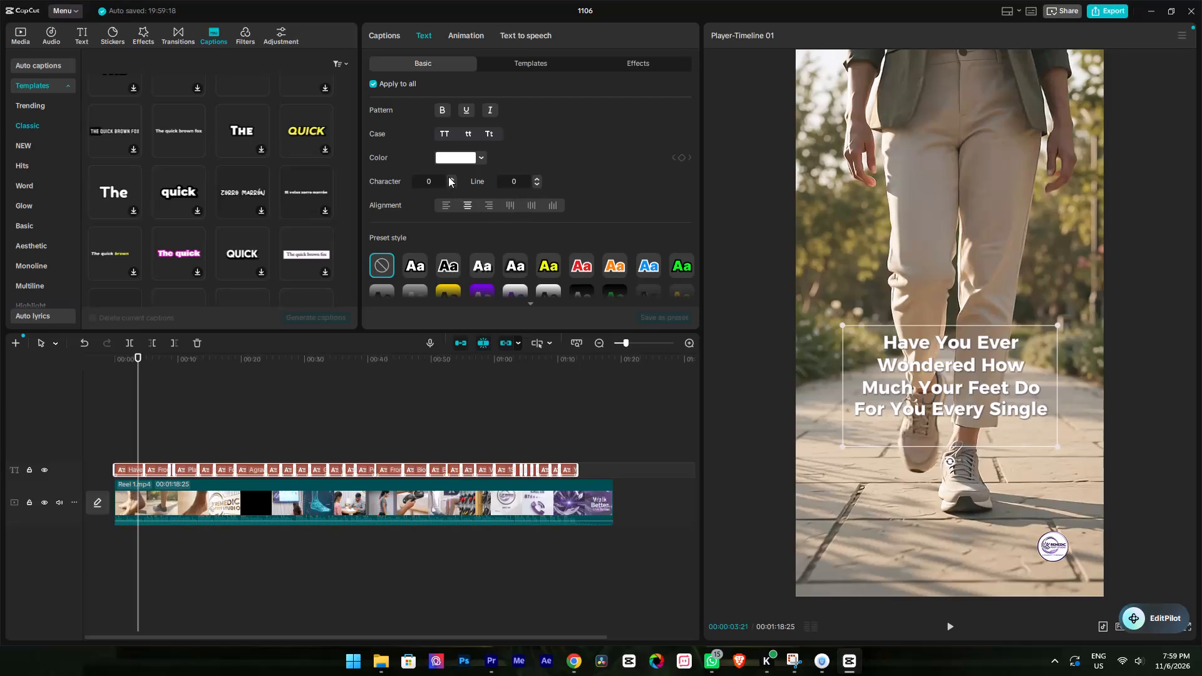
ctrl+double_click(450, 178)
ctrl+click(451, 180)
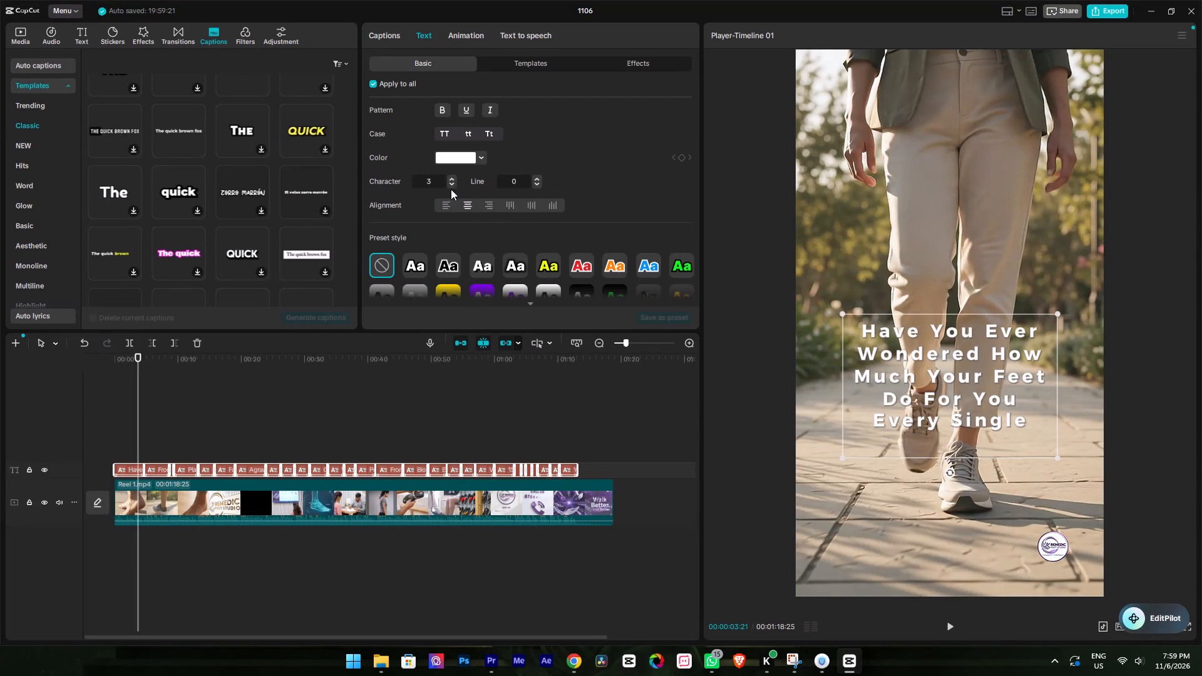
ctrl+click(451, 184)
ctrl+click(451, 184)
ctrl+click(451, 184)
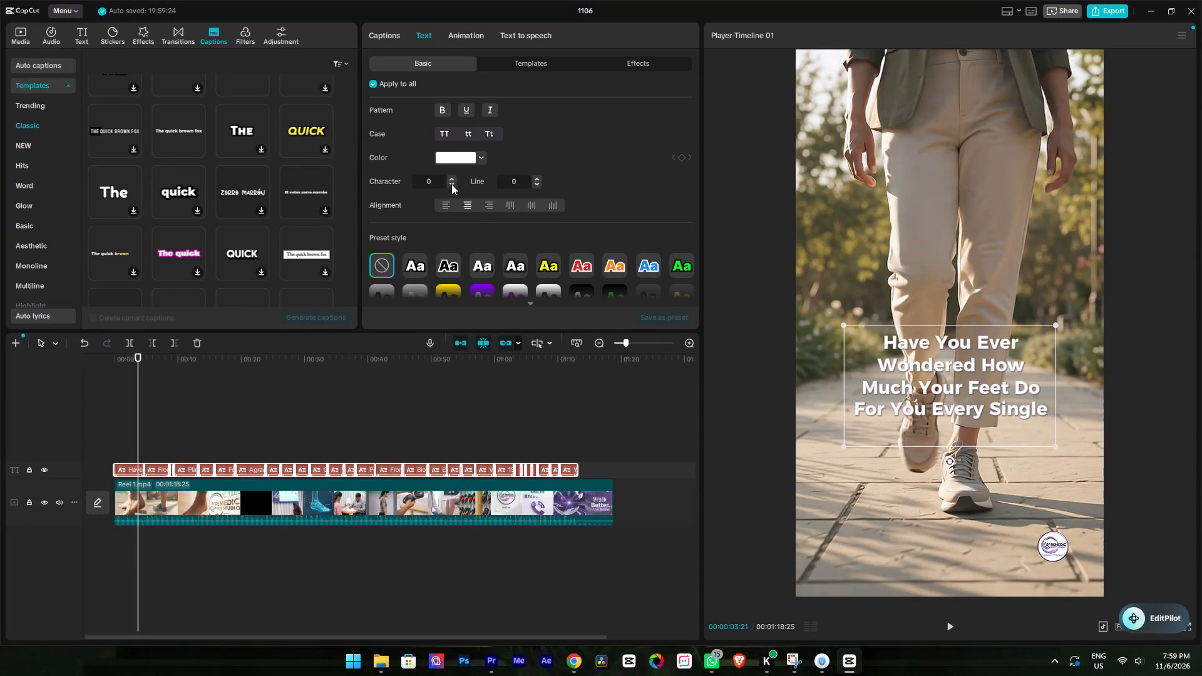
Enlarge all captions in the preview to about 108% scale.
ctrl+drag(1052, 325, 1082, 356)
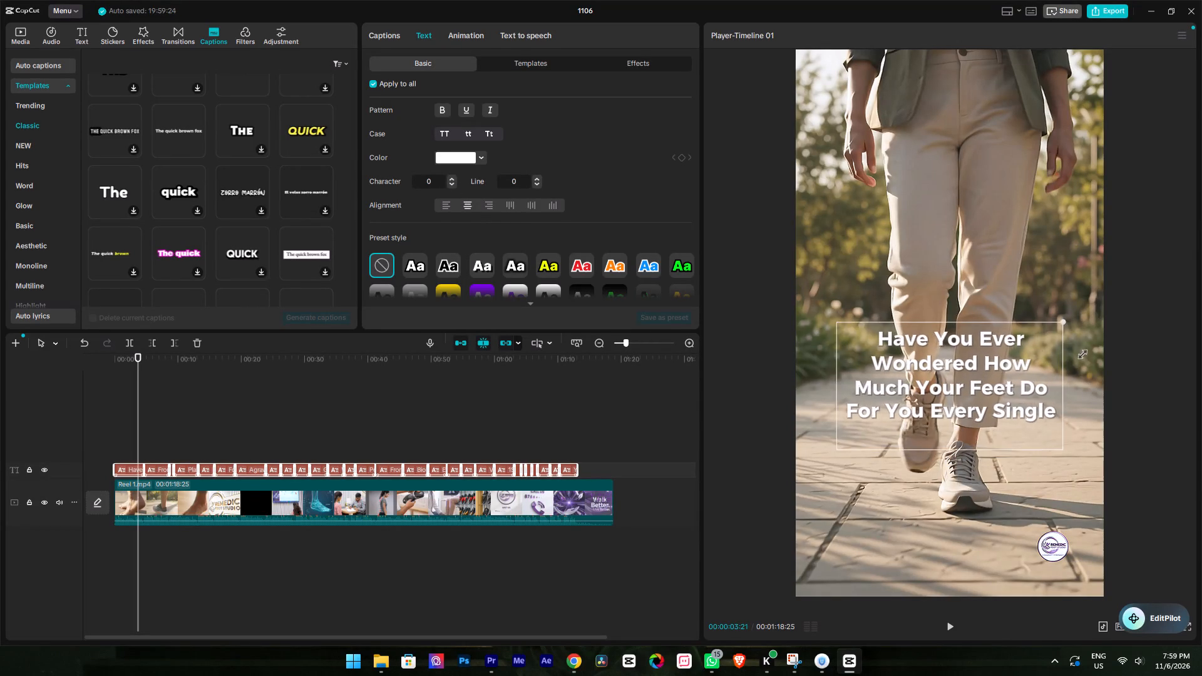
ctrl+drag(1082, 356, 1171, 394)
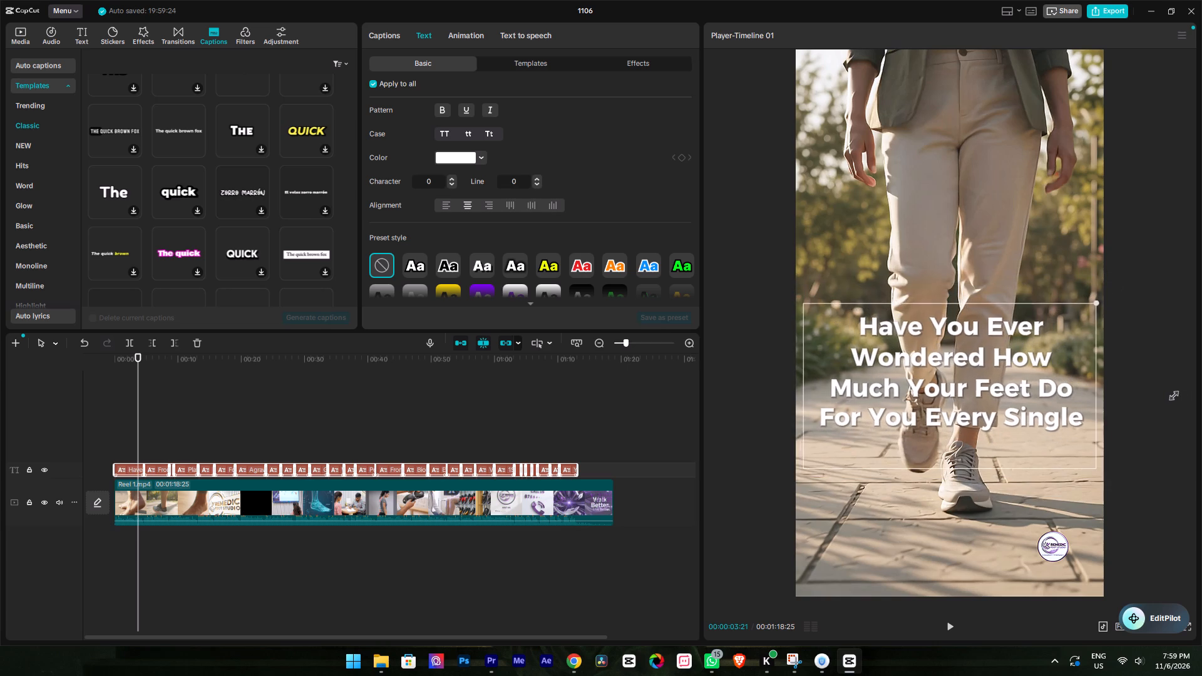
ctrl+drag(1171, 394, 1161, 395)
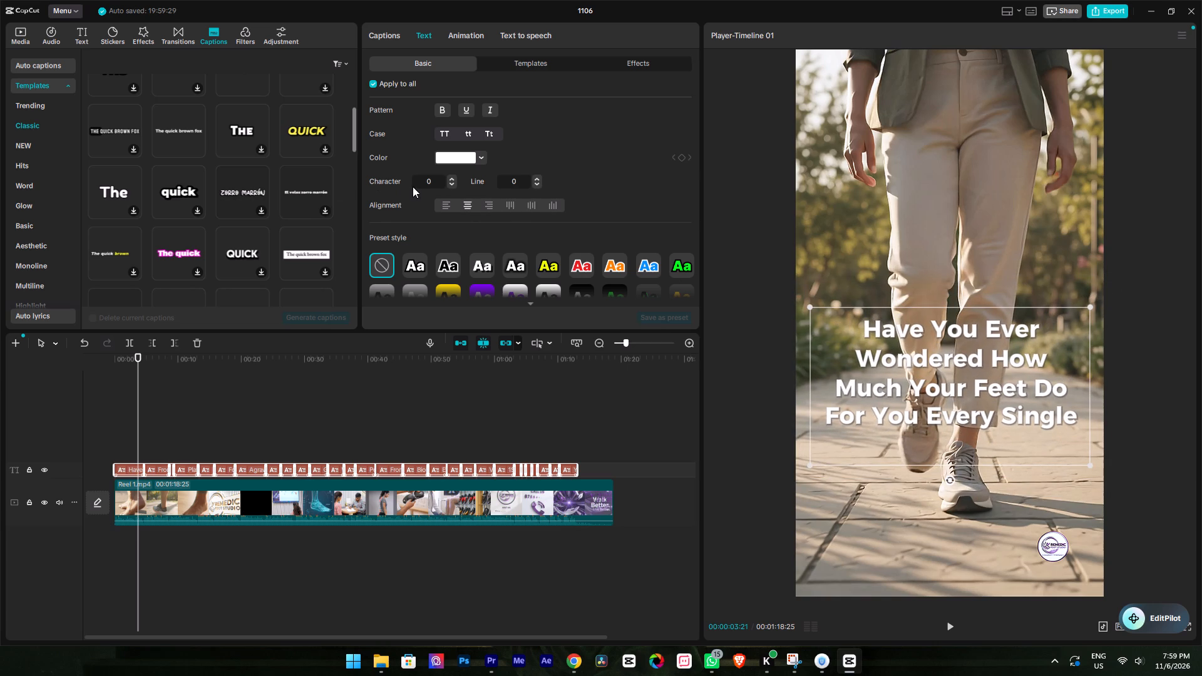
Turn off uniform scale and reshape all captions to about 98% width and 64% height.
ctrl+scroll(397, 195, down, 3)
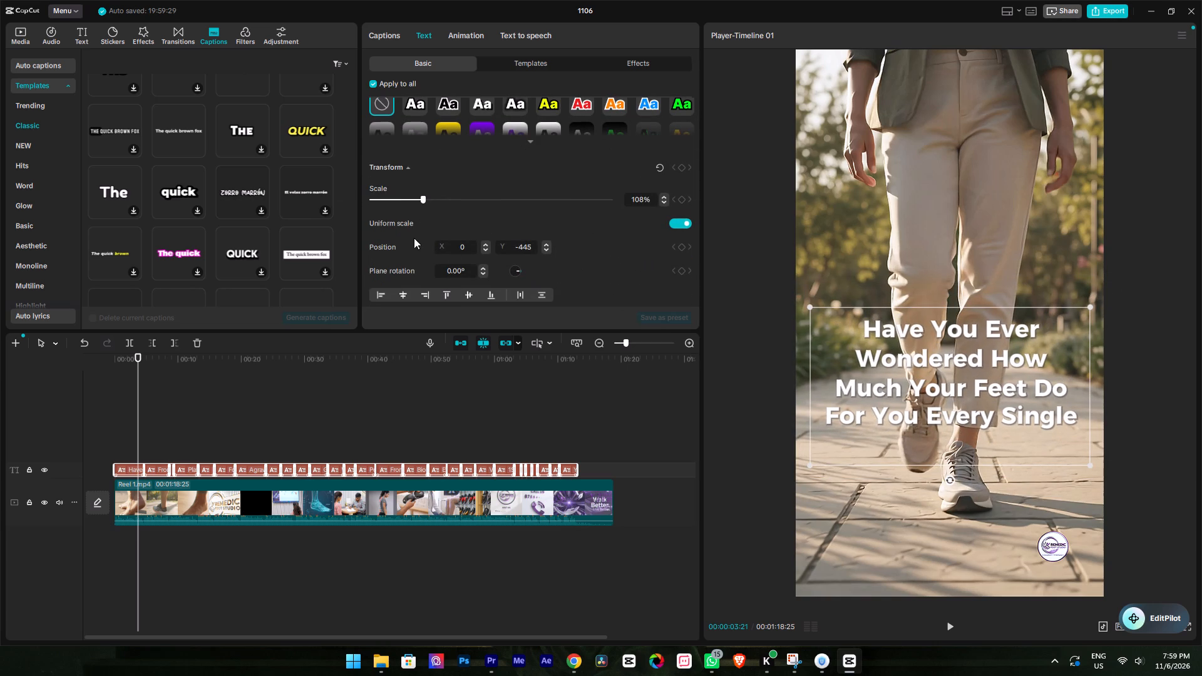
ctrl+click(686, 222)
ctrl+scroll(598, 265, down, 2)
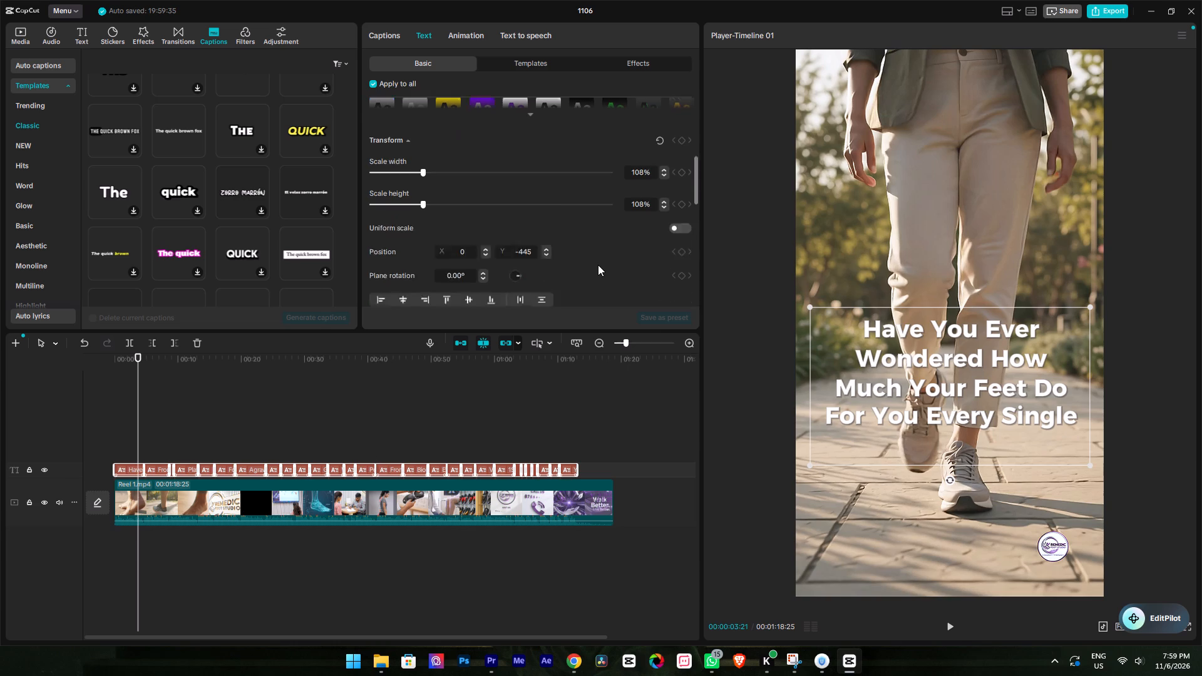
ctrl+scroll(597, 265, up, 1)
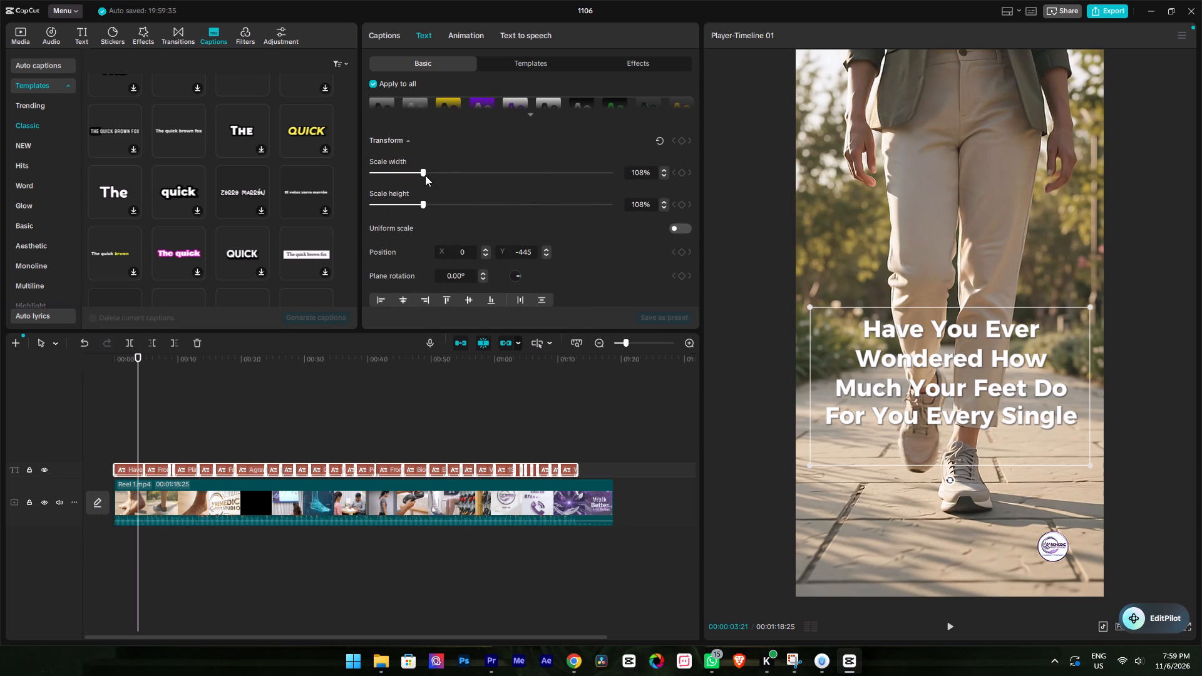
ctrl+drag(426, 175, 441, 176)
ctrl+click(421, 204)
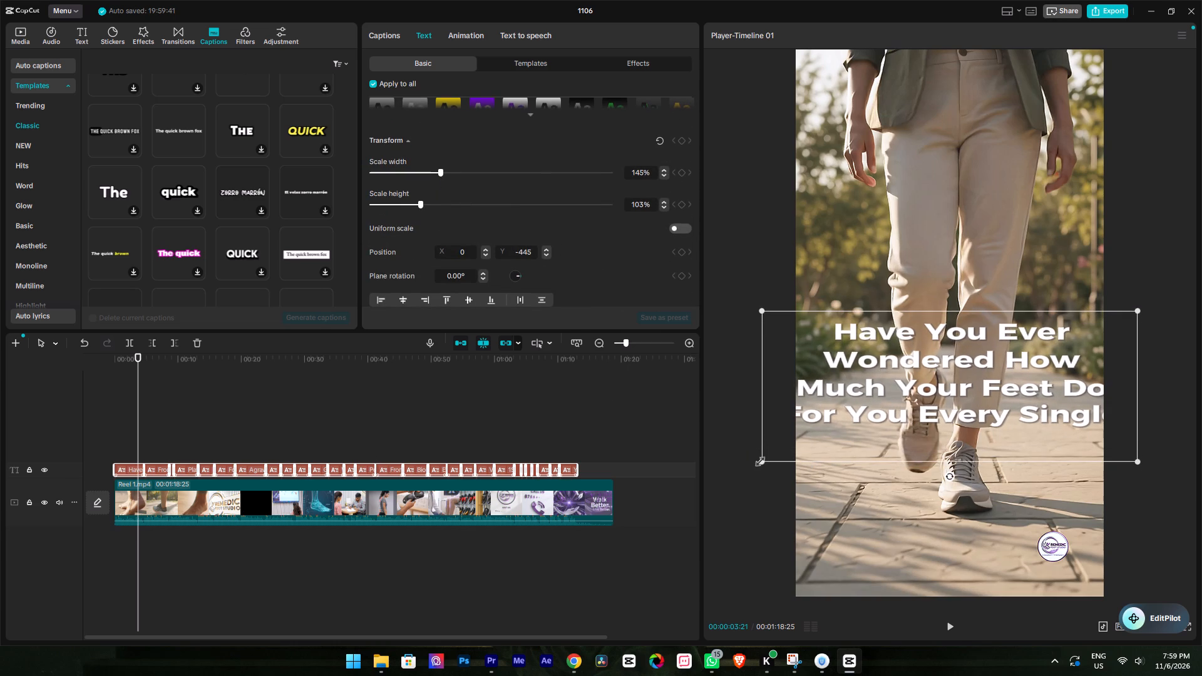
ctrl+drag(758, 462, 867, 418)
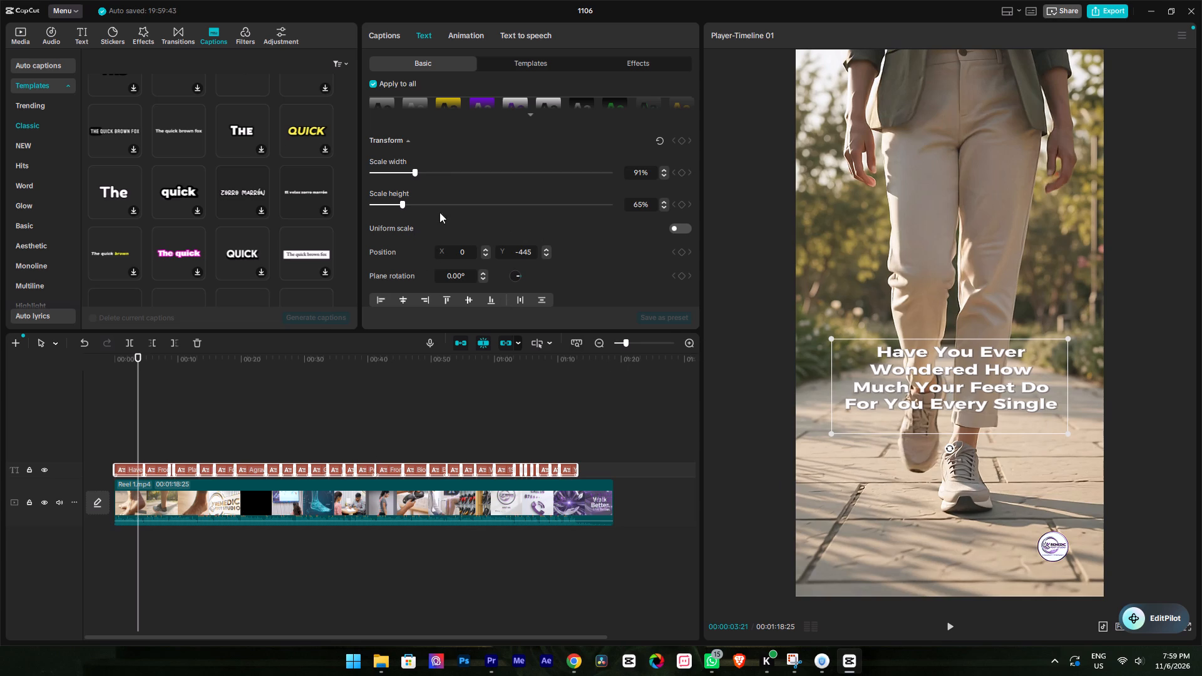
ctrl+click(401, 205)
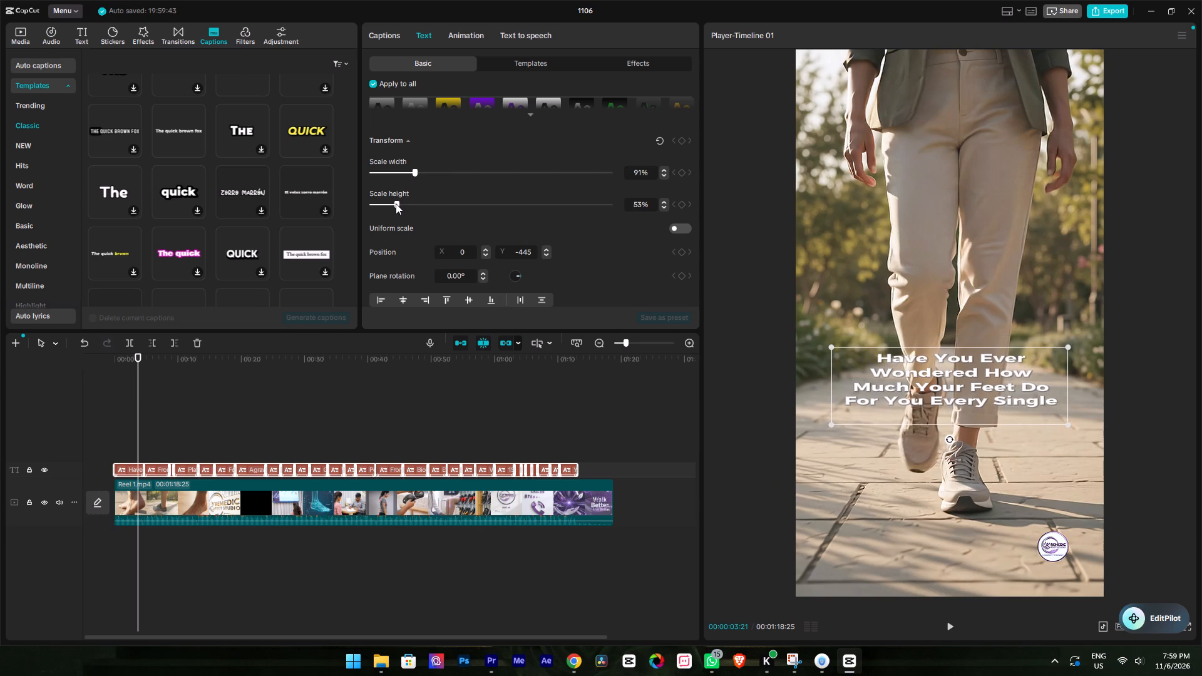
ctrl+drag(412, 170, 419, 170)
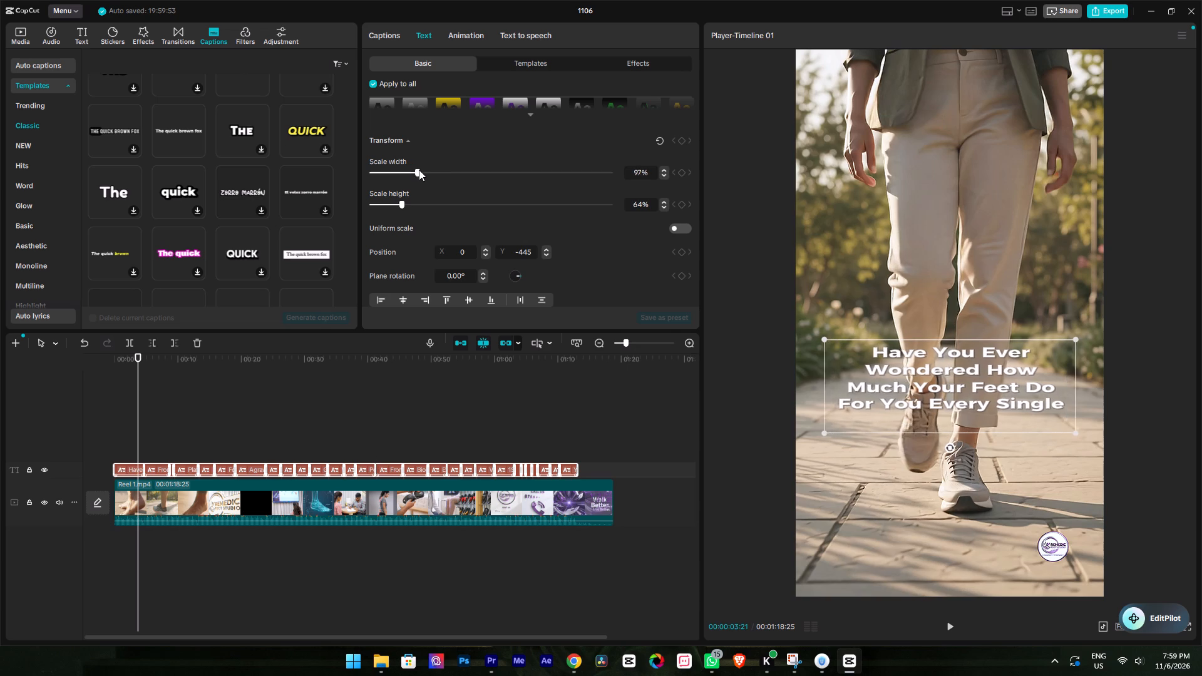
ctrl+drag(419, 170, 418, 170)
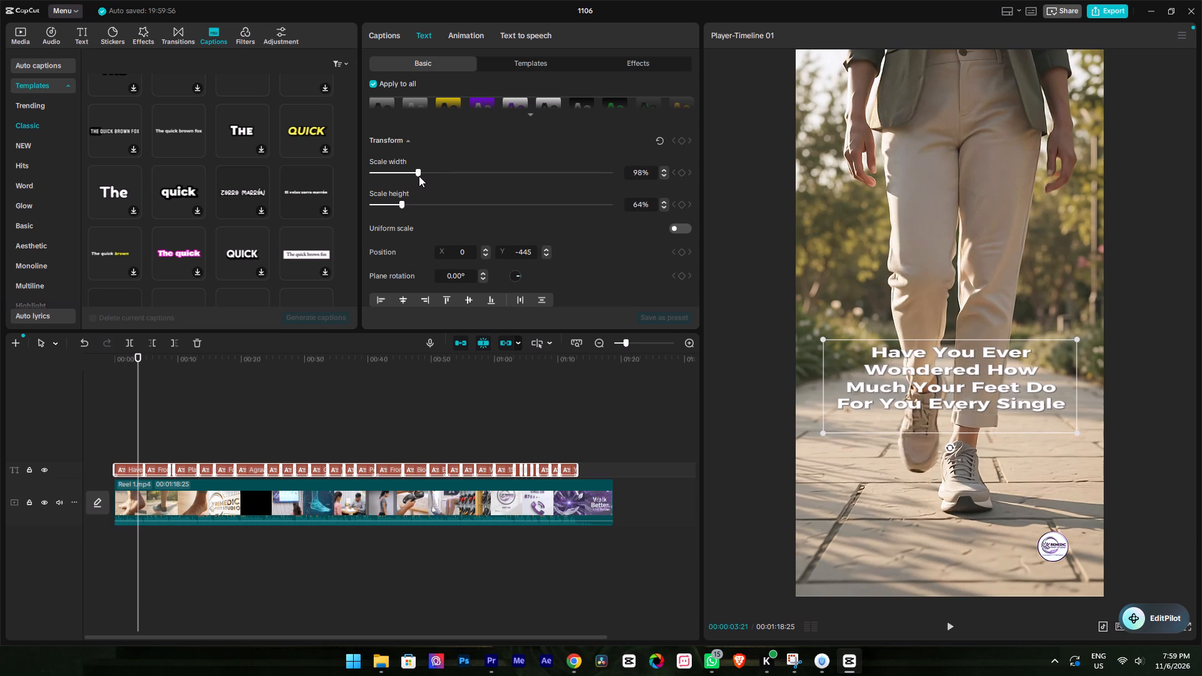
Reduce all captions to 93% scale width and 59% scale height.
ctrl+scroll(579, 242, up, 2)
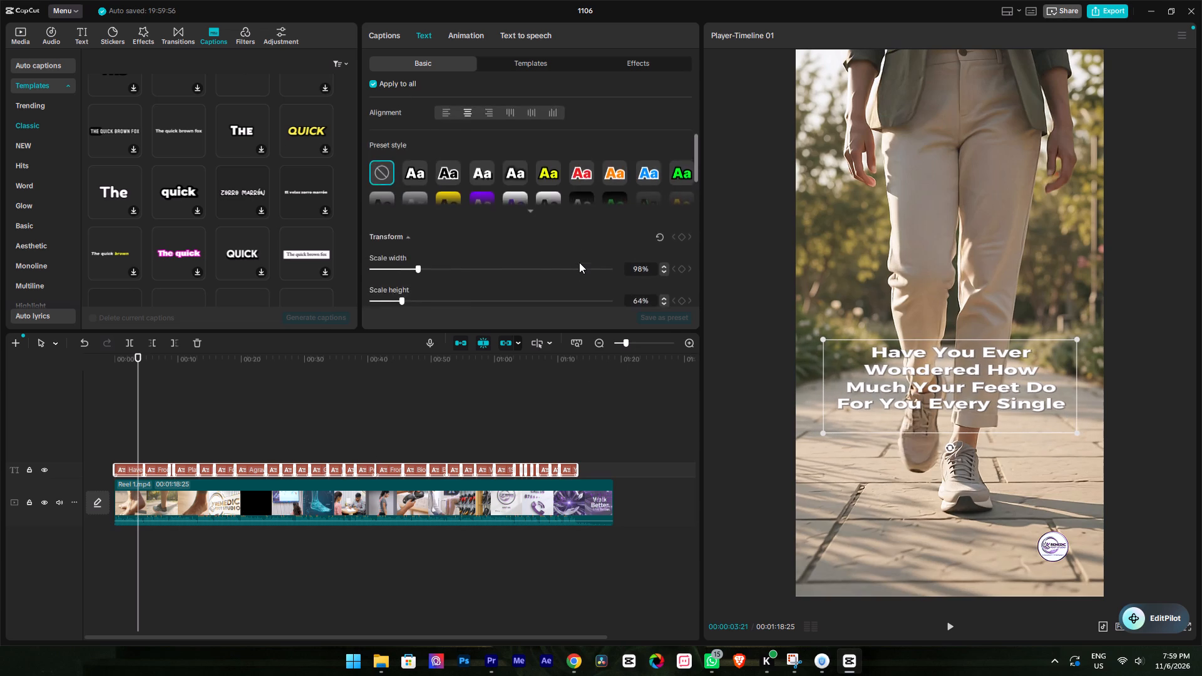
ctrl+scroll(579, 269, up, 6)
ctrl+scroll(579, 269, down, 4)
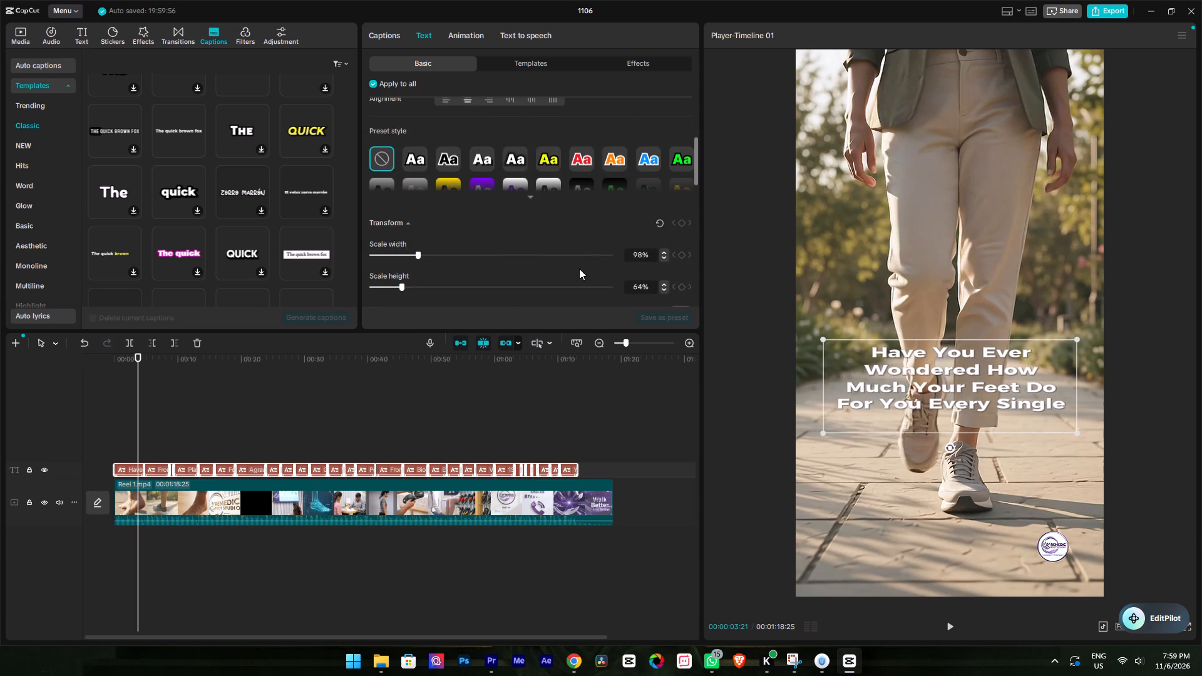
ctrl+scroll(579, 269, down, 1)
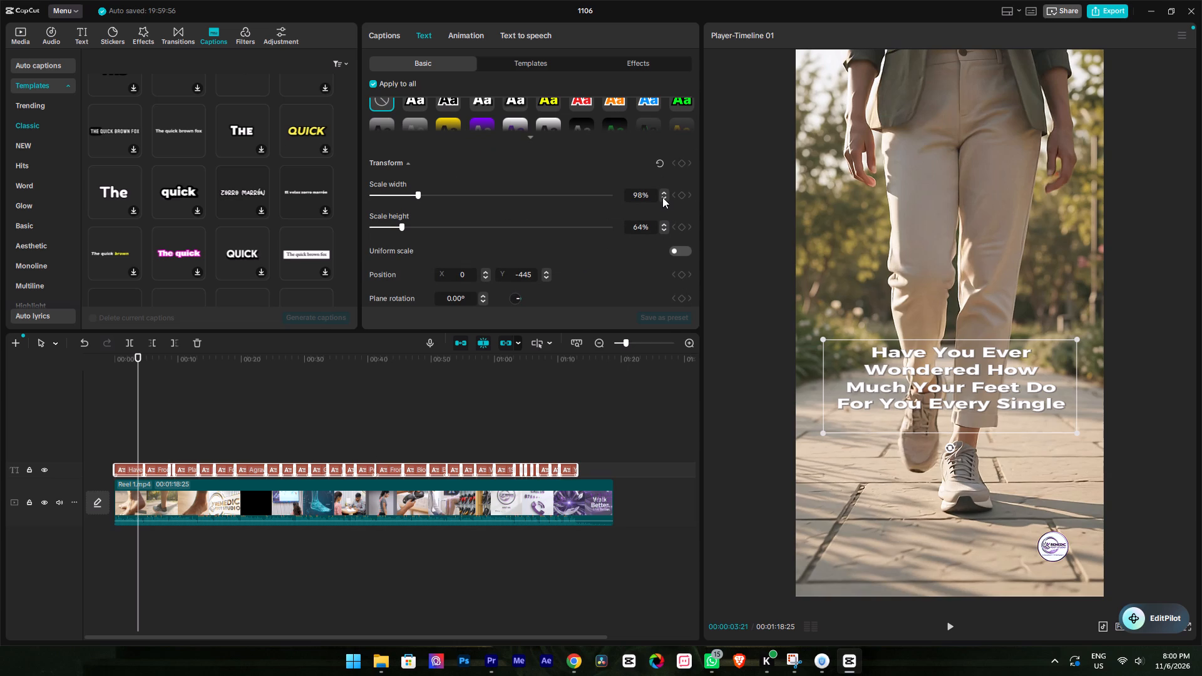
ctrl+double_click(662, 197)
ctrl+click(662, 197)
ctrl+double_click(662, 197)
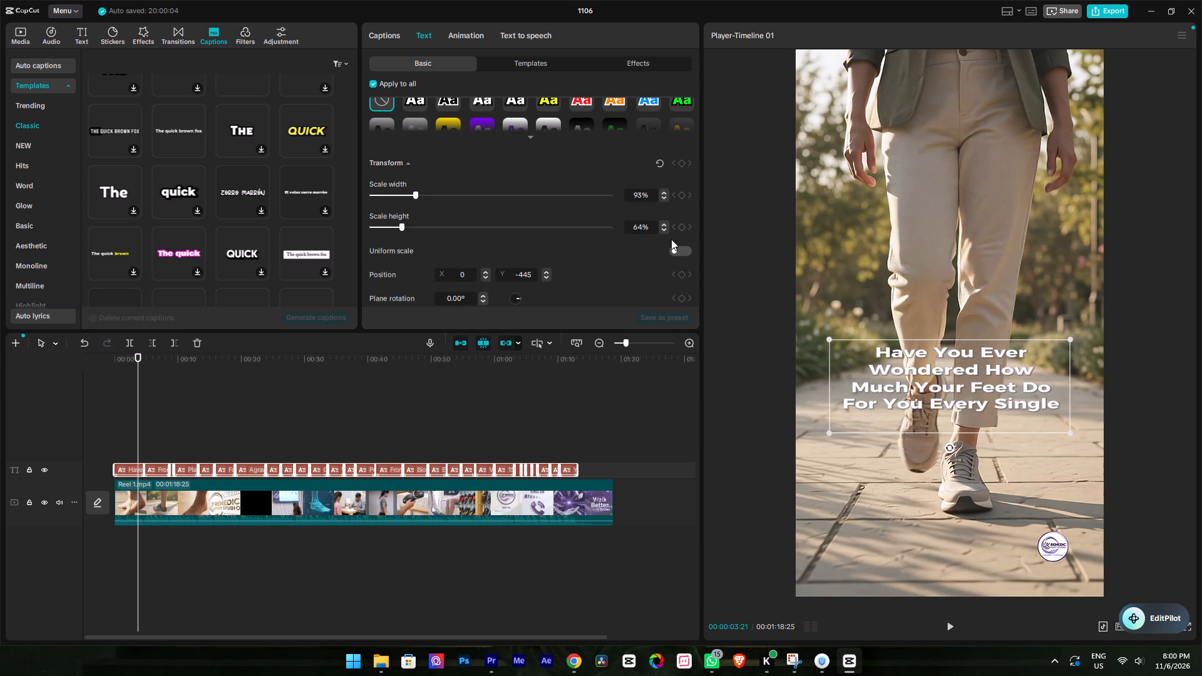
ctrl+triple_click(666, 229)
ctrl+double_click(666, 229)
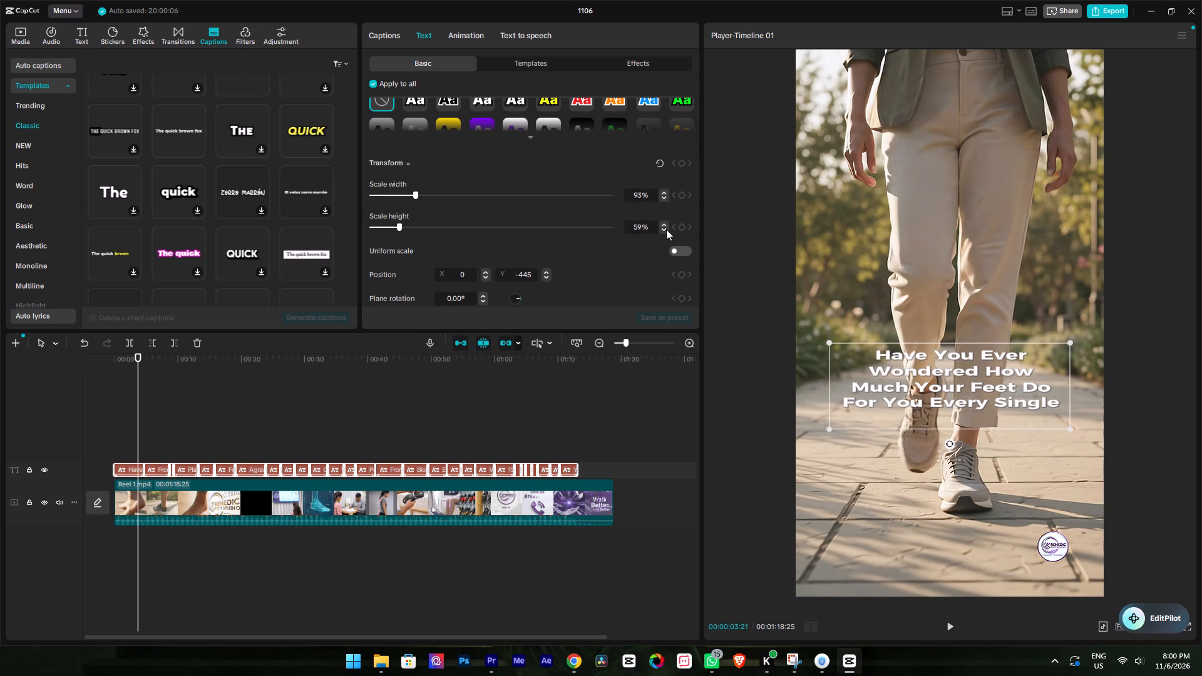
Play the reel from the start and delete the "Introducing" caption over the Remedic Foot Studio sign.
ctrl+drag(140, 355, 72, 356)
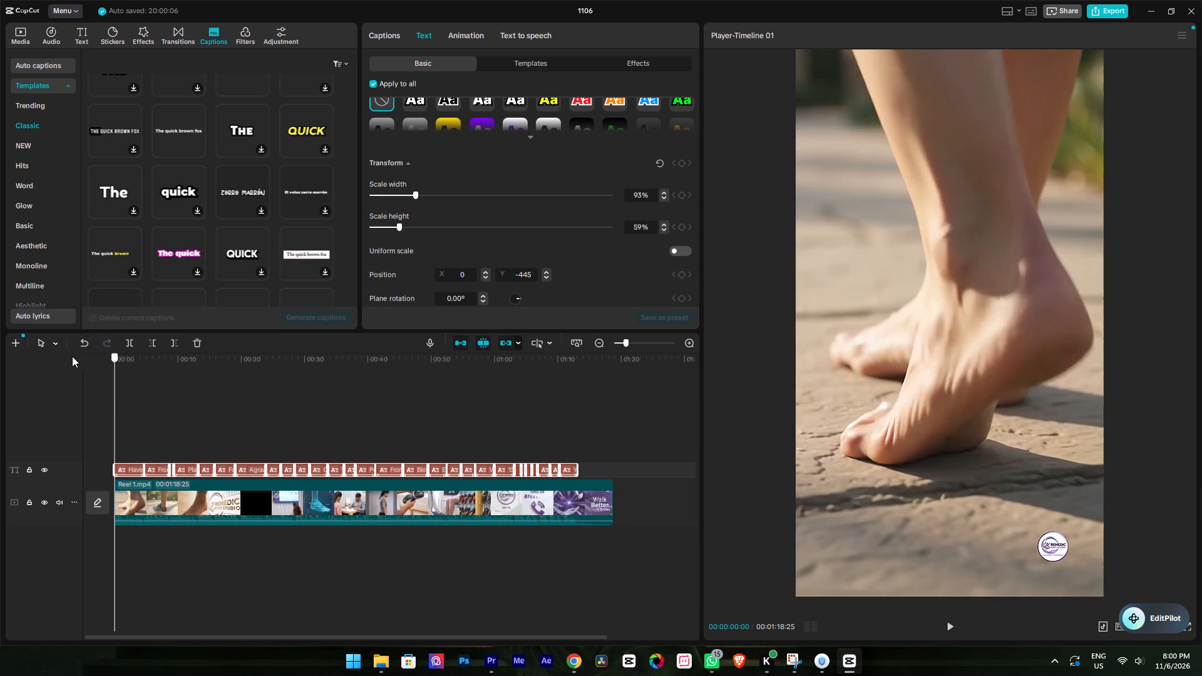
ctrl+click(128, 401)
ctrl+drag(123, 365, 101, 367)
key(space)
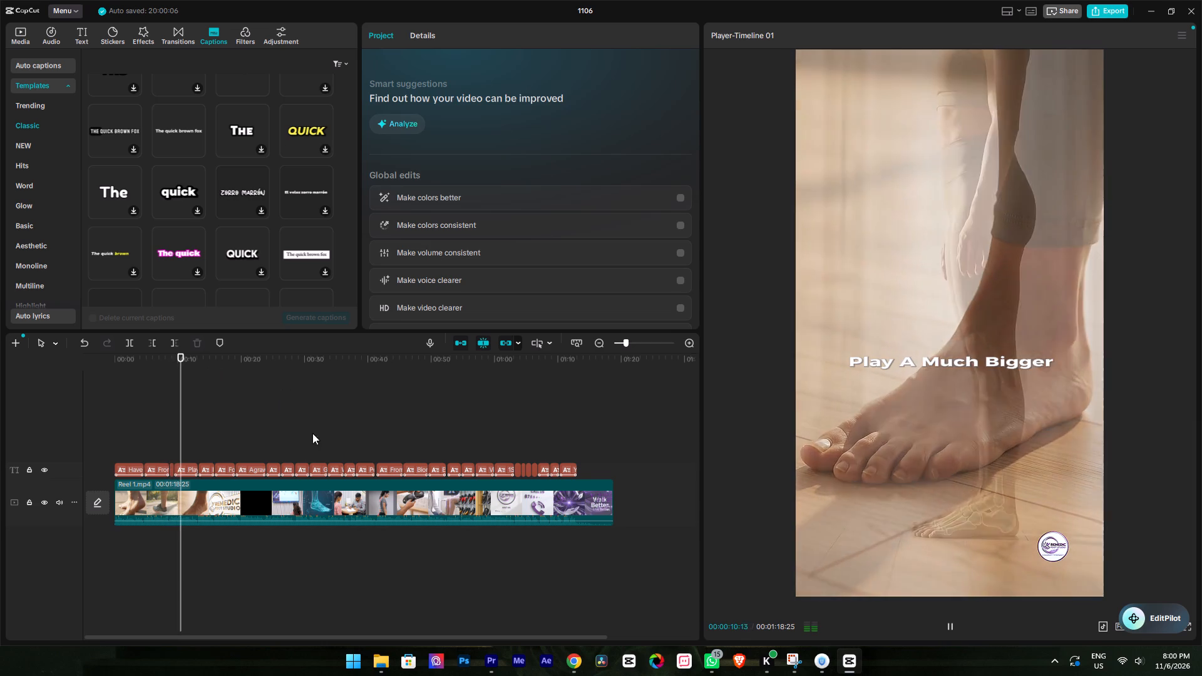
ctrl+scroll(304, 437, up, 5)
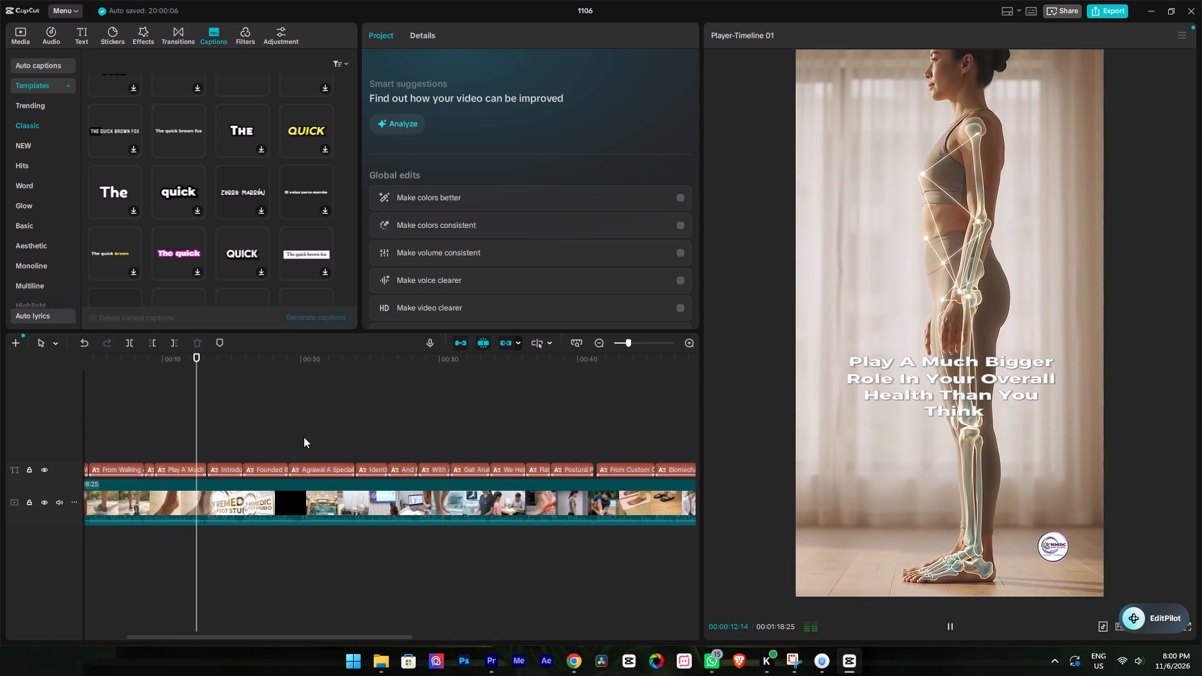
key(space)
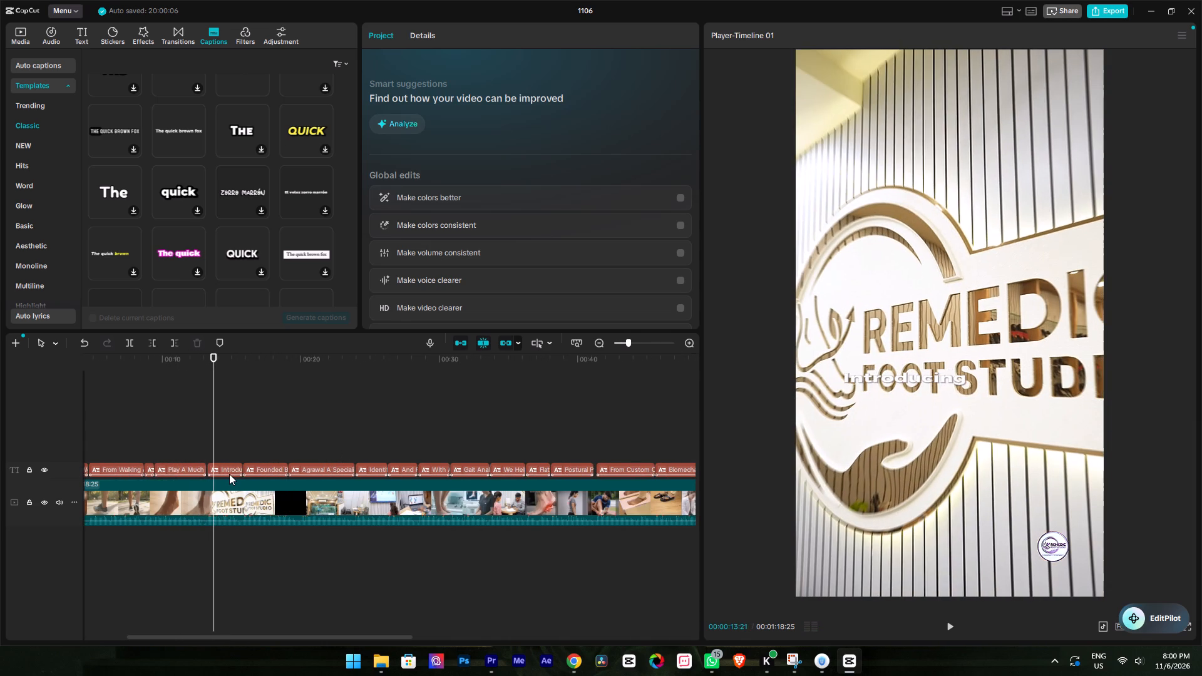
click(229, 474)
key(BackSpace)
Play on to the black screen and delete the "Founded By Doctor" caption.
key(space)
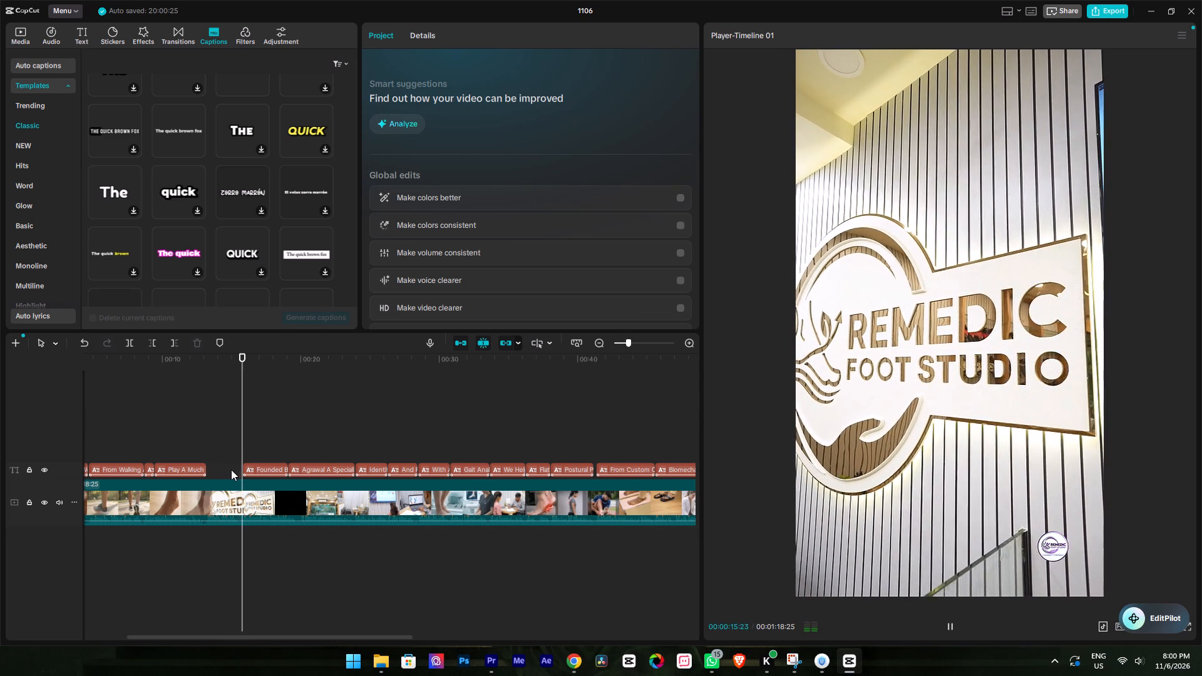
click(262, 472)
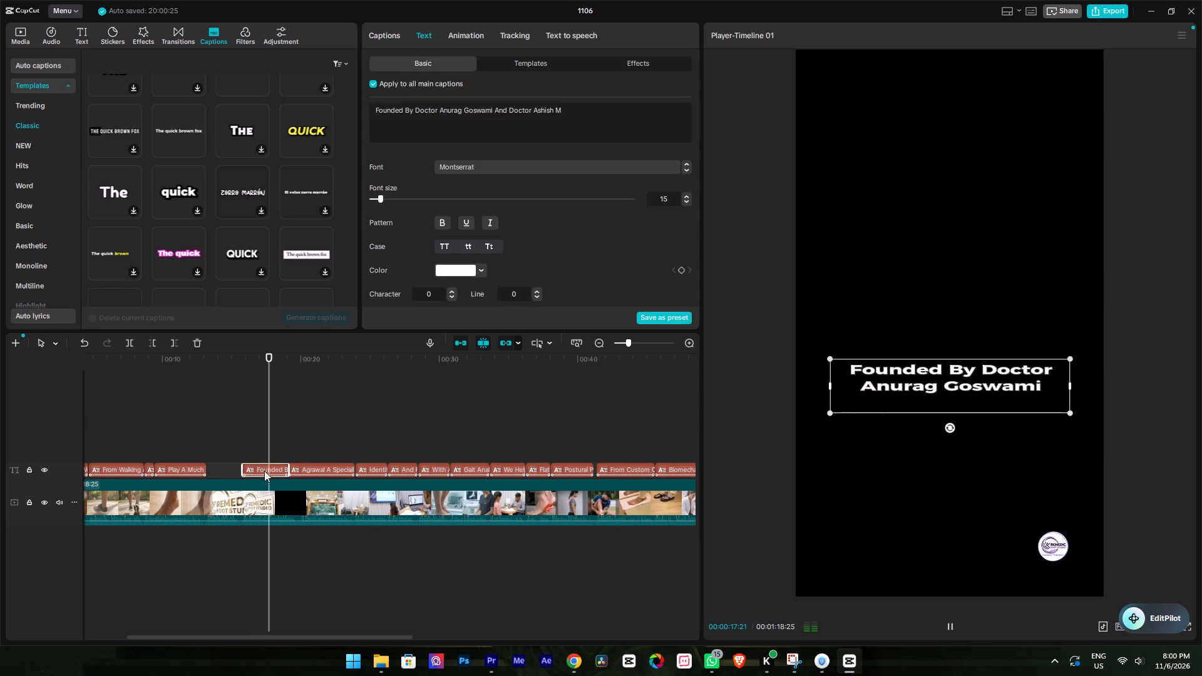
key(BackSpace)
Play on and remove the leading surname from the "A Specialized Center Dedicated To Understanding Your Feet" caption.
key(space)
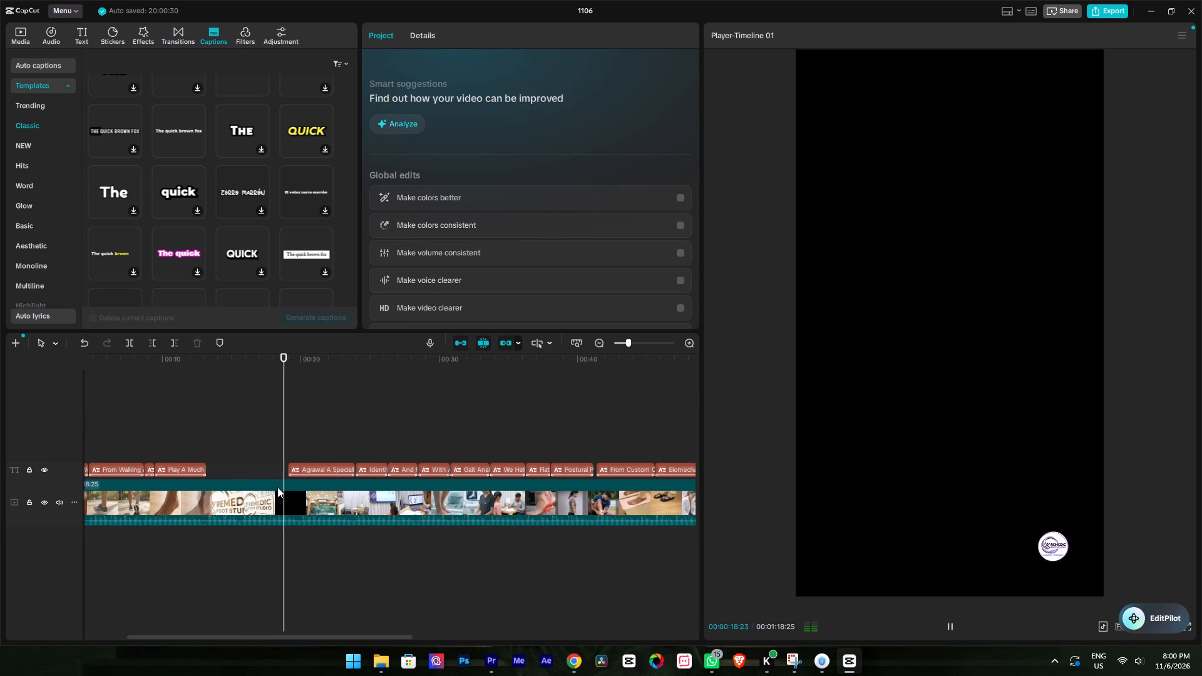
key(space)
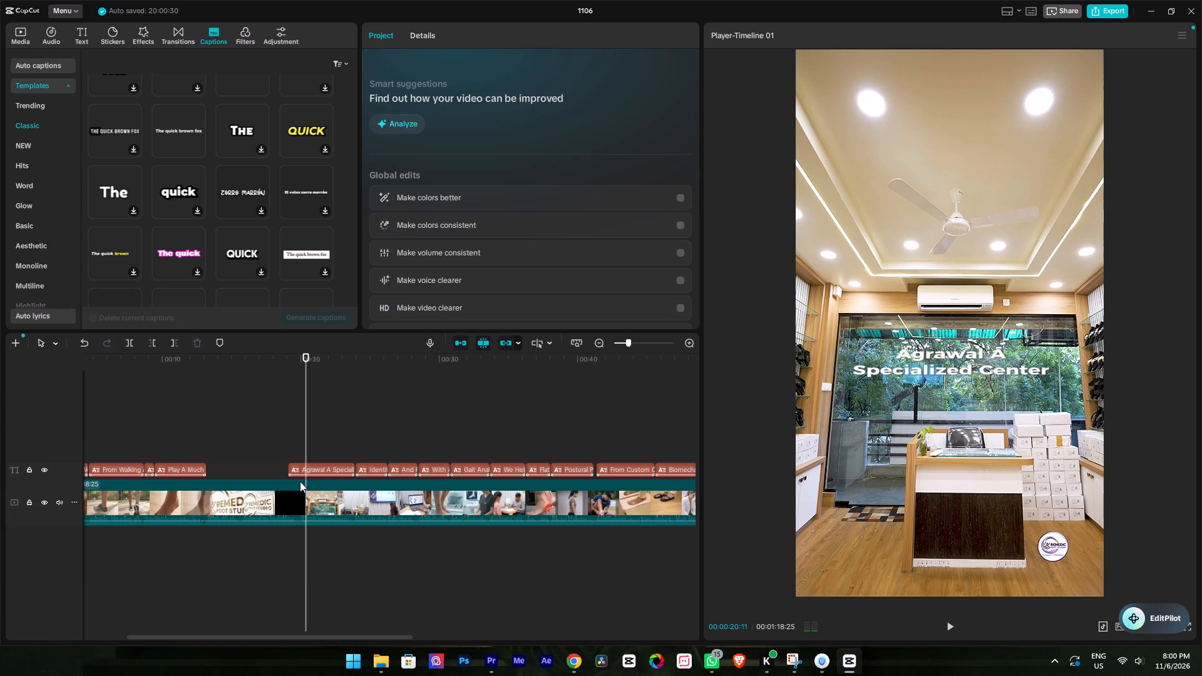
click(317, 464)
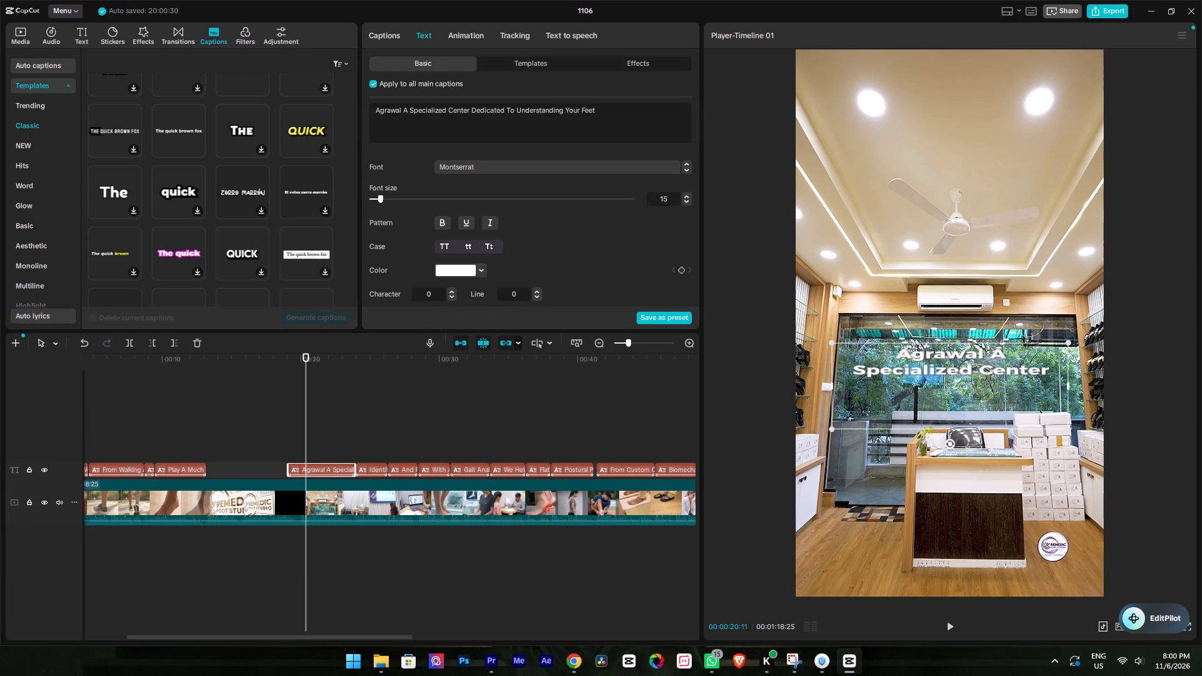
drag(403, 112, 358, 97)
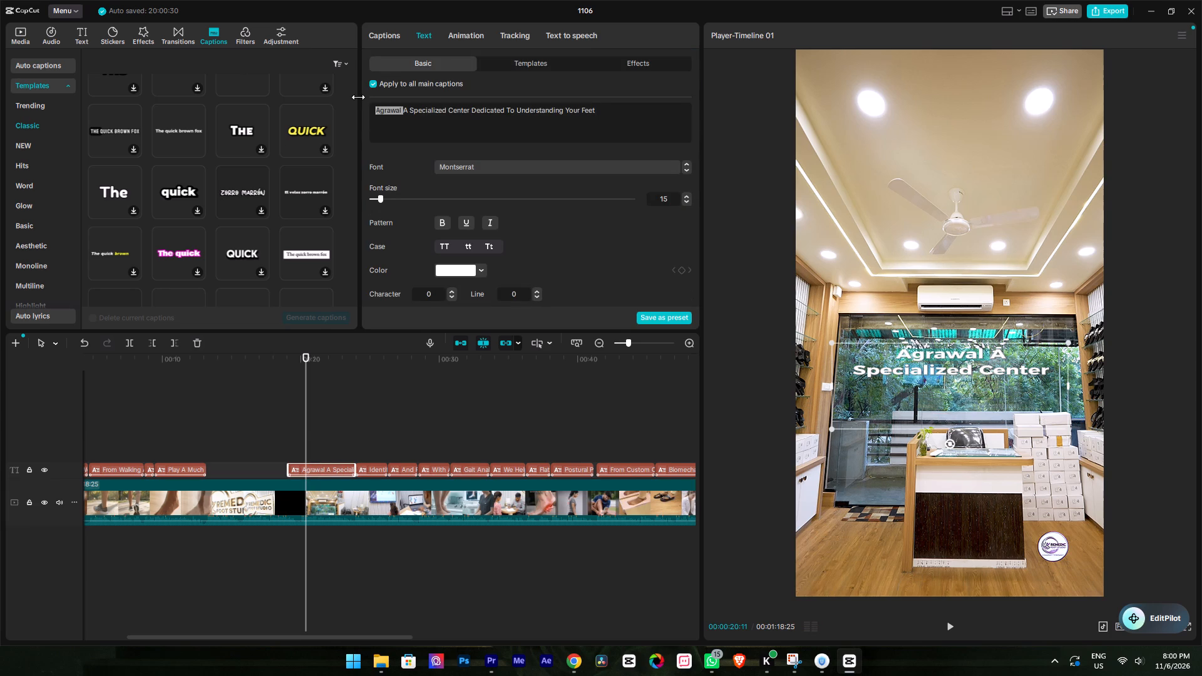
key(BackSpace)
Replay the transition out of the black screen and trim the "A Specialized Center" caption's start to about 20 seconds.
click(269, 356)
click(287, 401)
key(space)
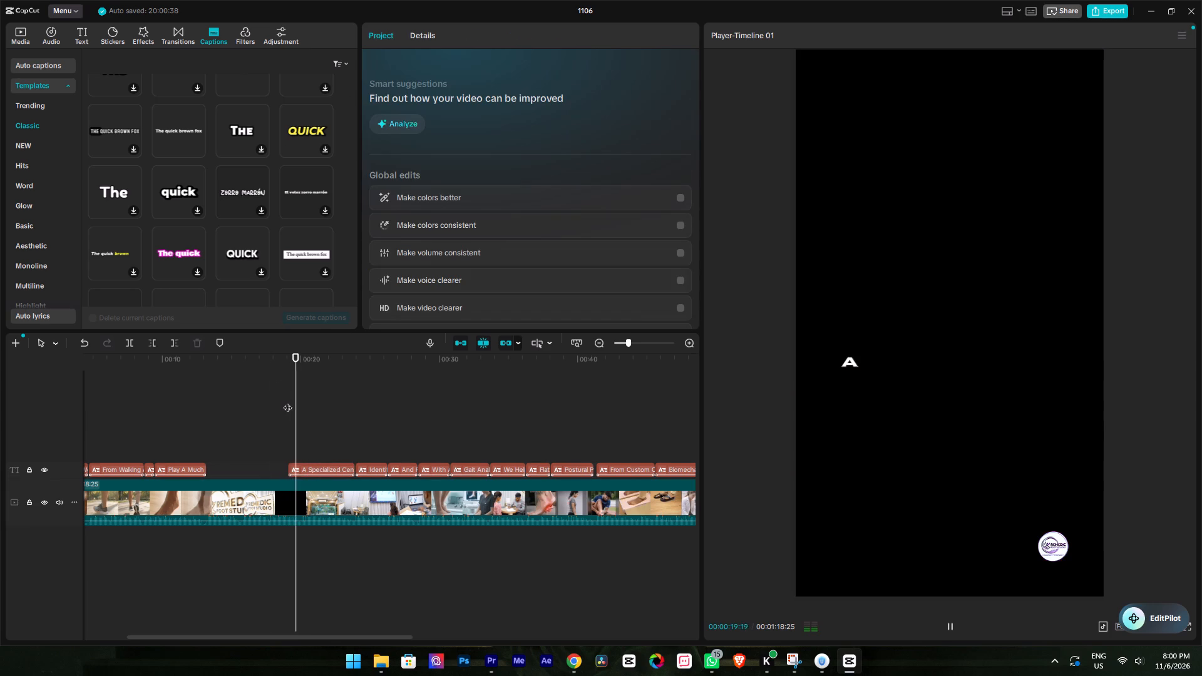
key(space)
click(282, 364)
key(space)
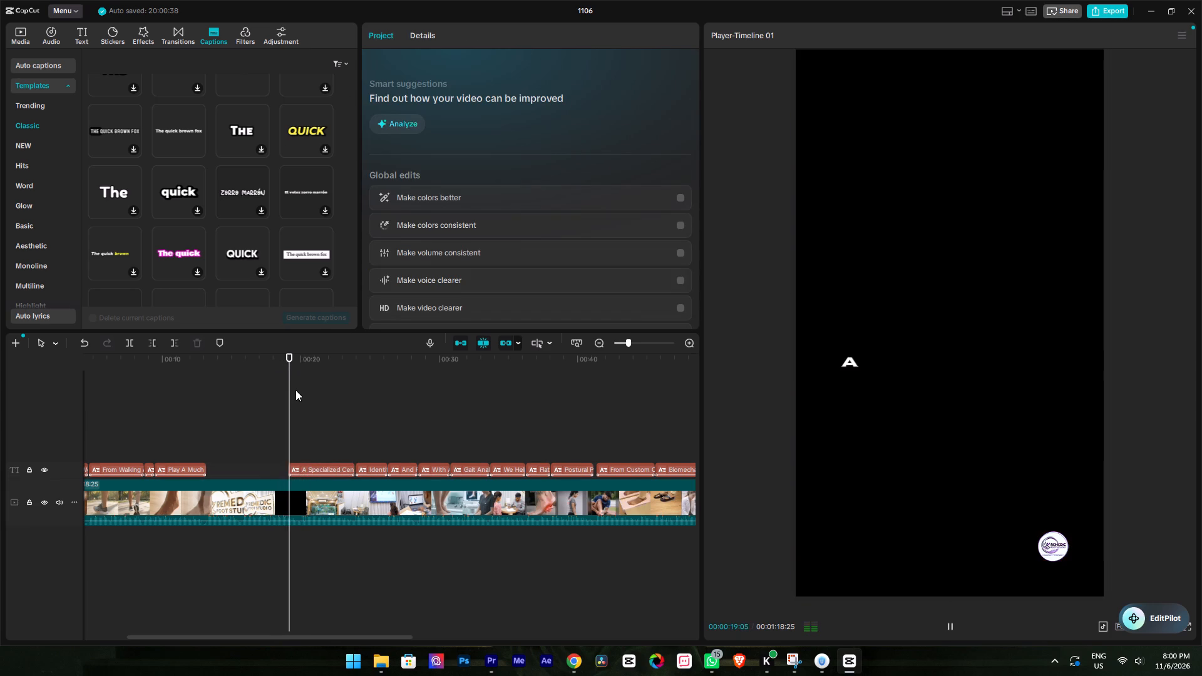
key(space)
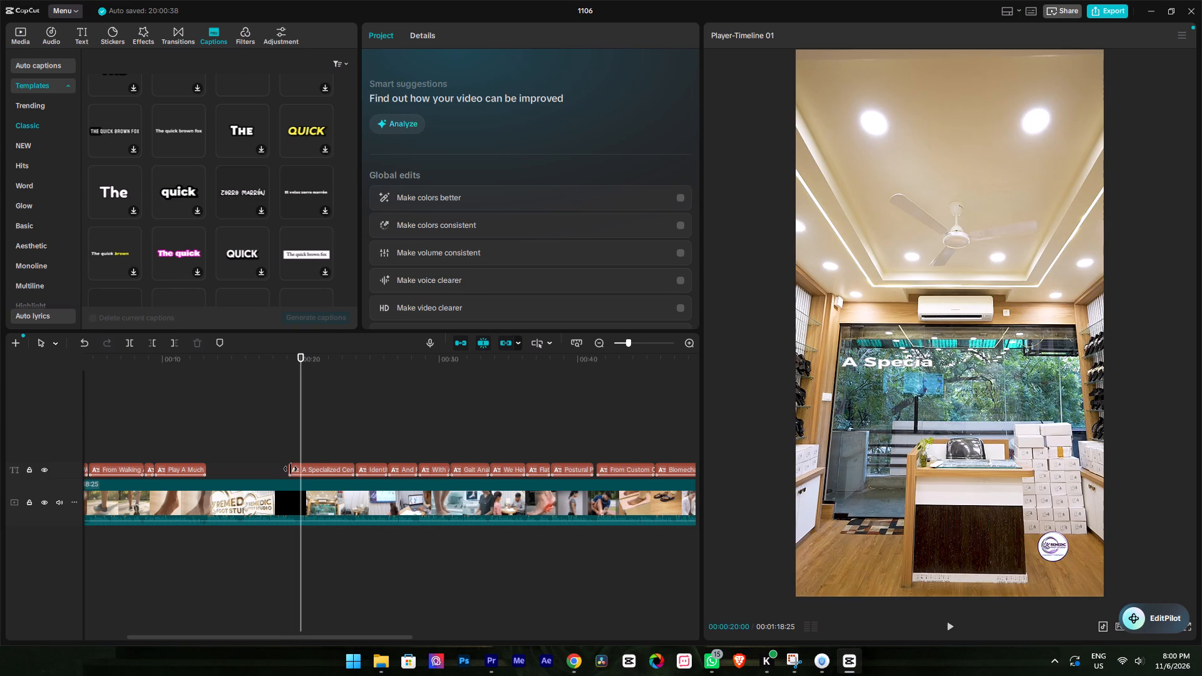
drag(290, 469, 306, 471)
Replay from about 19 seconds into the "Identifying The Root Cause Of" caption to check the trimmed caption's timing.
drag(292, 356, 282, 354)
key(space)
click(317, 384)
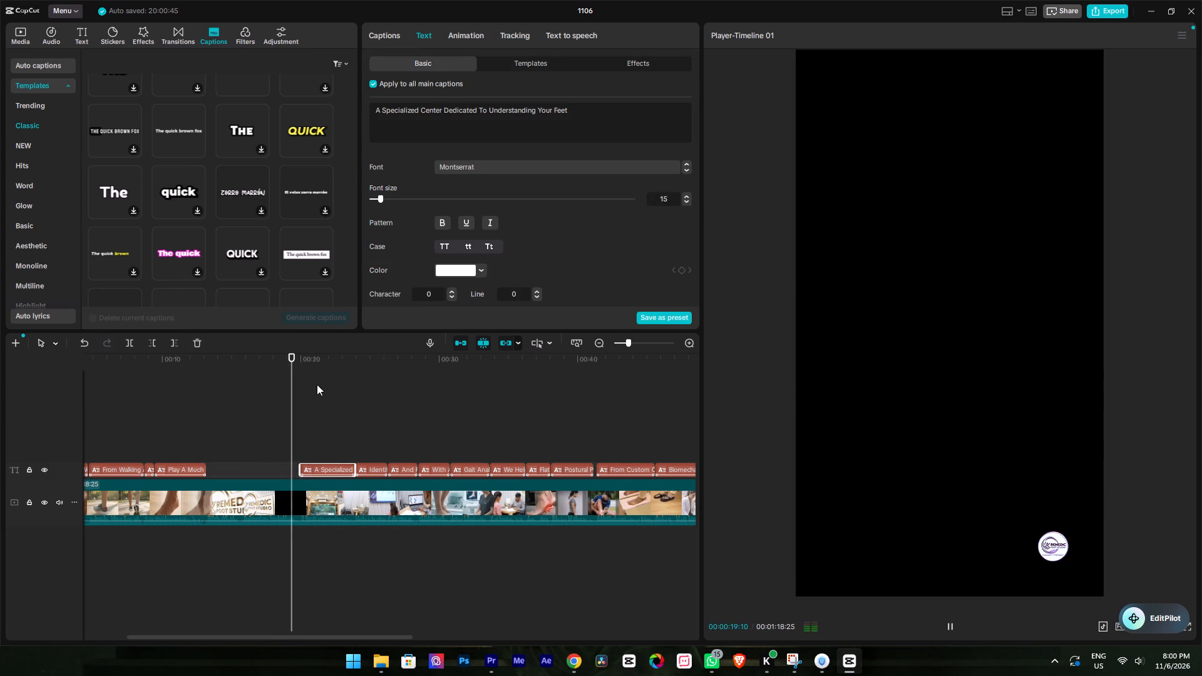
click(284, 352)
click(287, 359)
key(space)
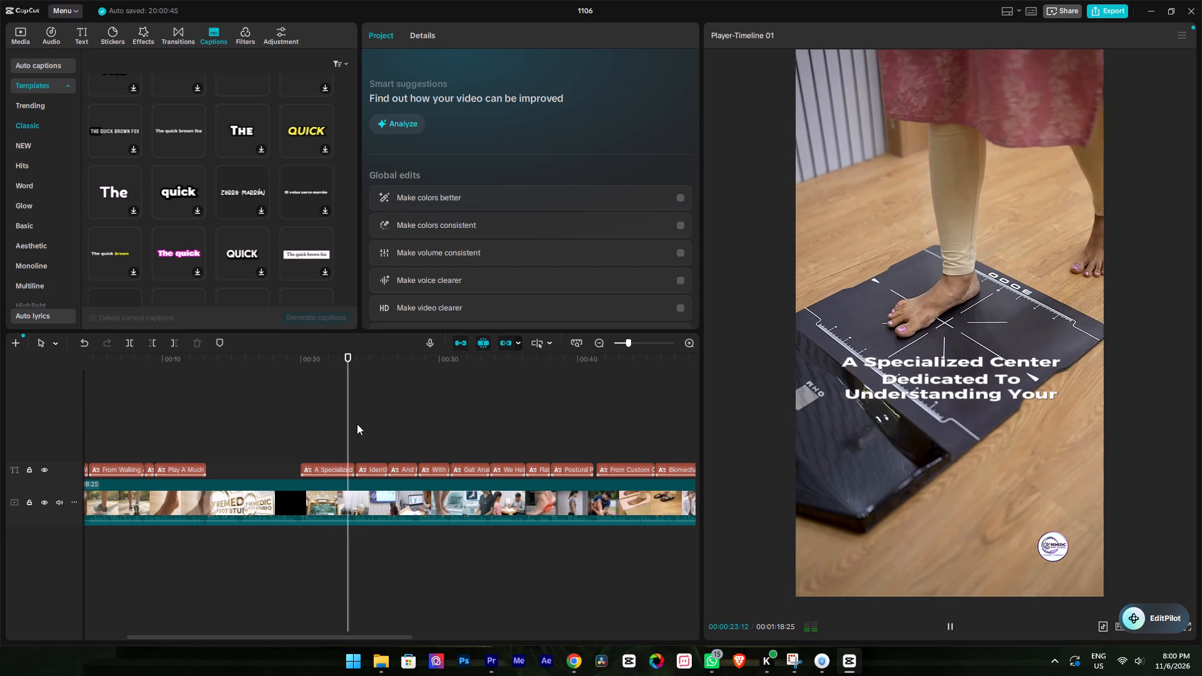
key(space)
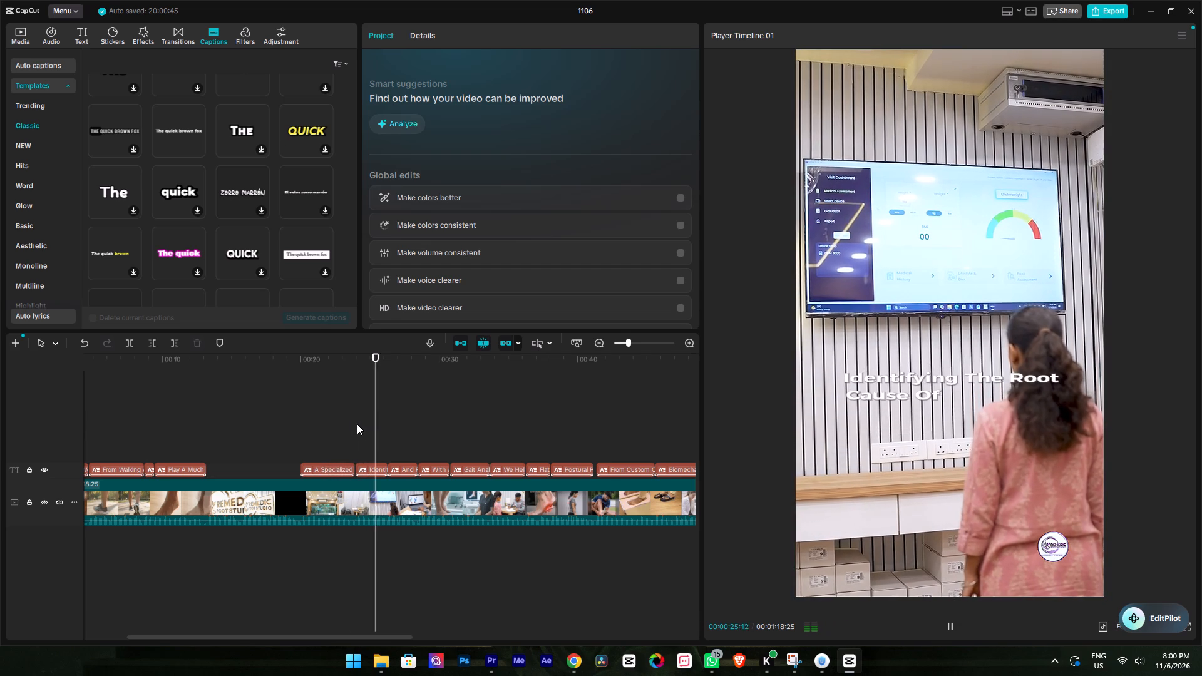
Replay the end of the "A Specialized Center" caption, move it onto a separate track above, and extend its end to about 25 seconds.
click(334, 371)
key(space)
key(space)
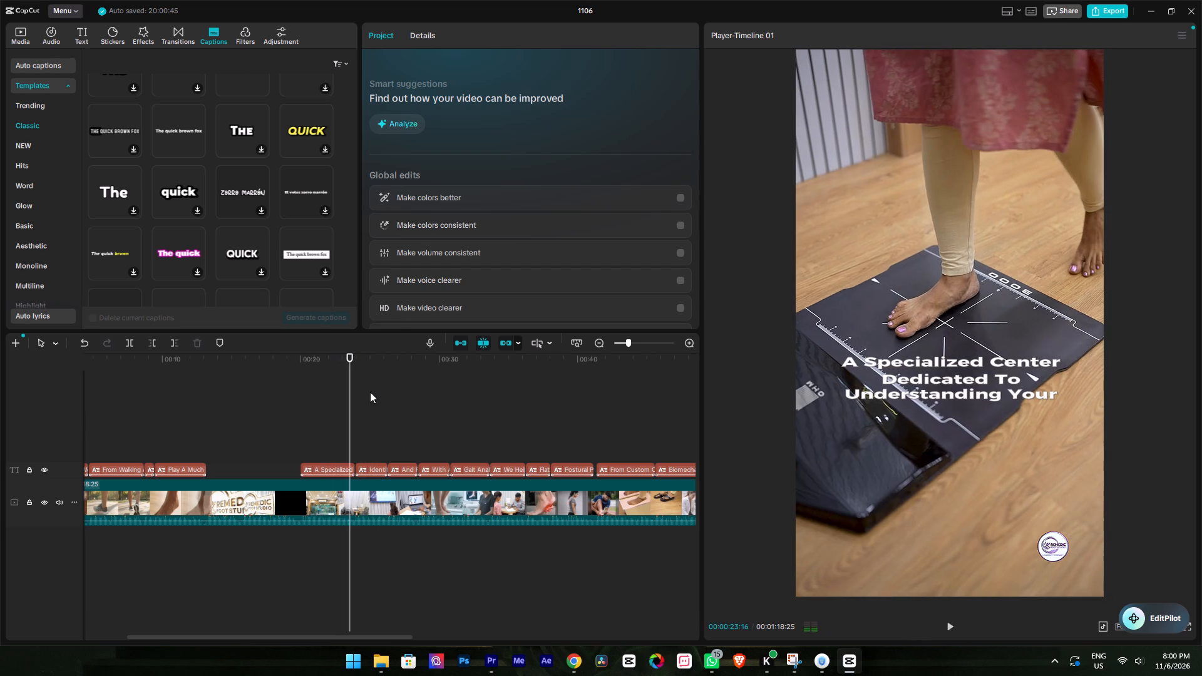
key(space)
key(space)
click(351, 370)
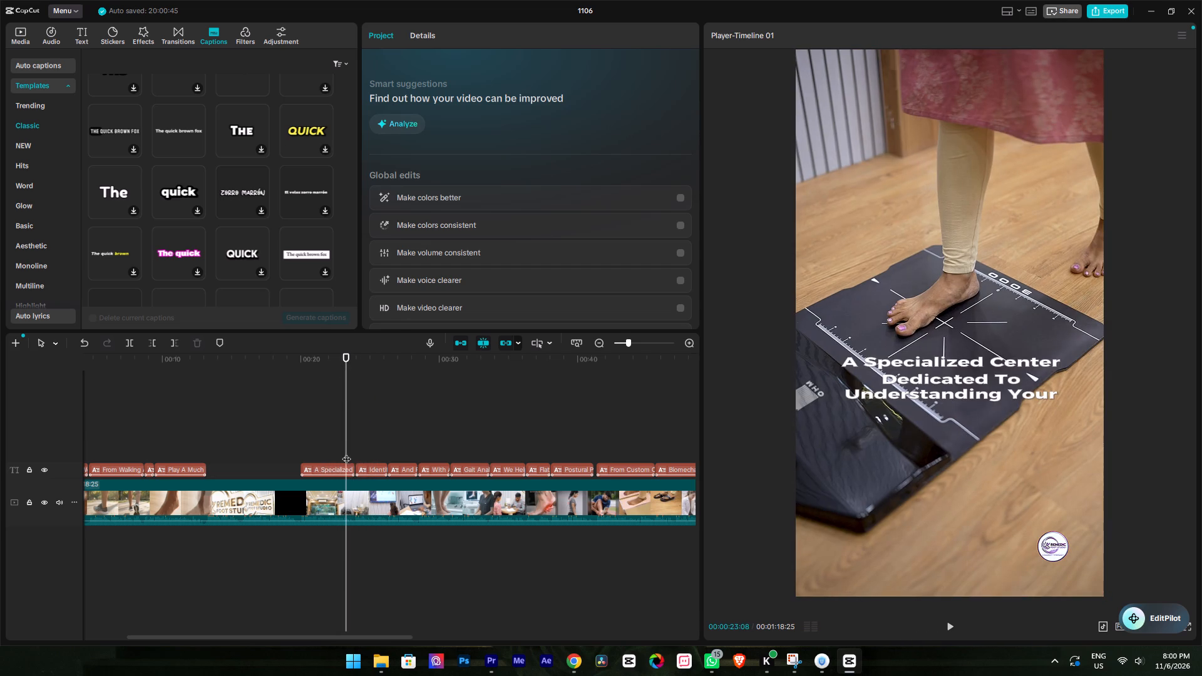
click(336, 465)
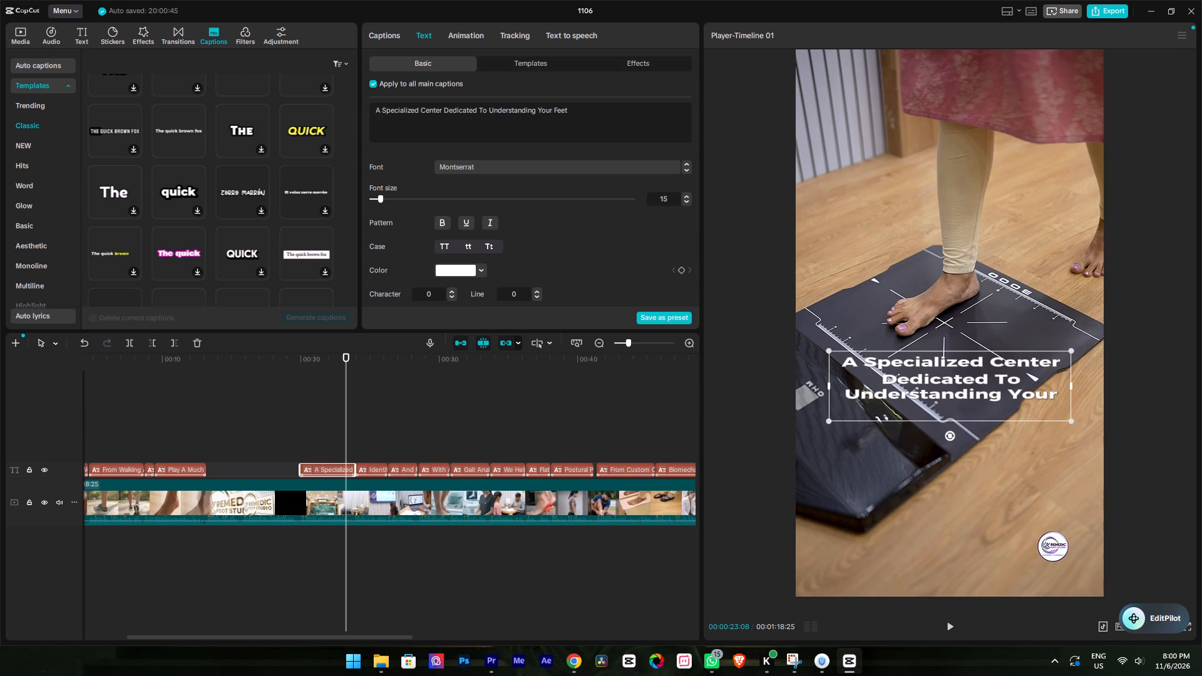
key(space)
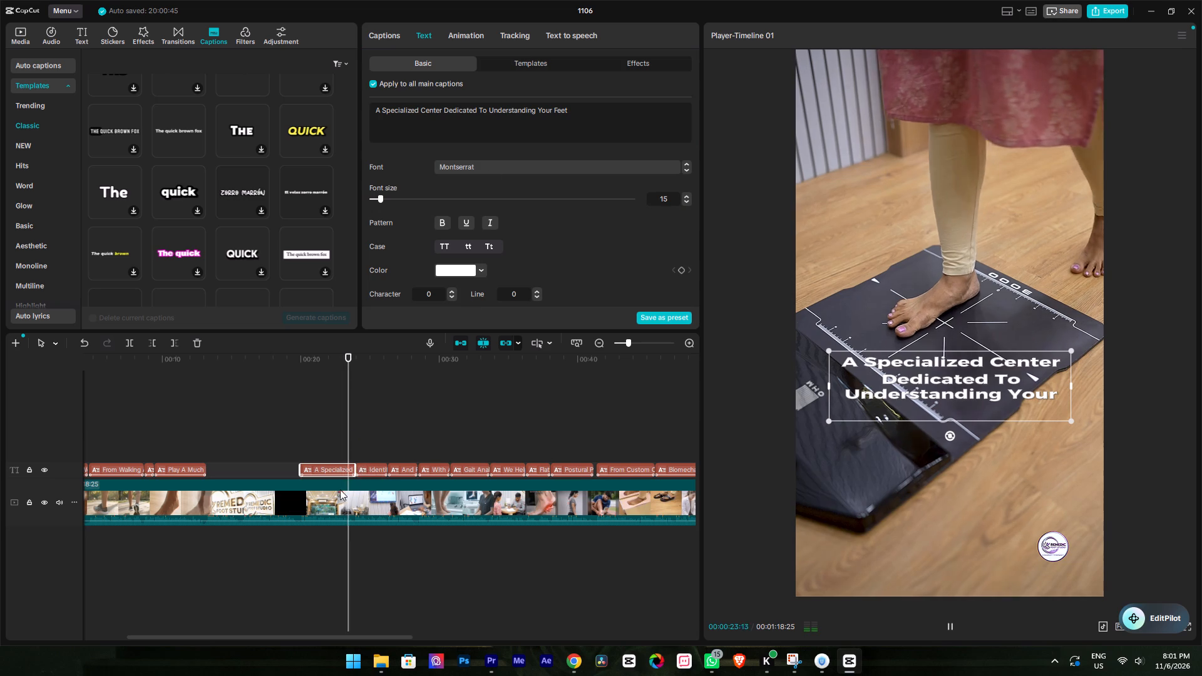
key(space)
drag(324, 466, 326, 454)
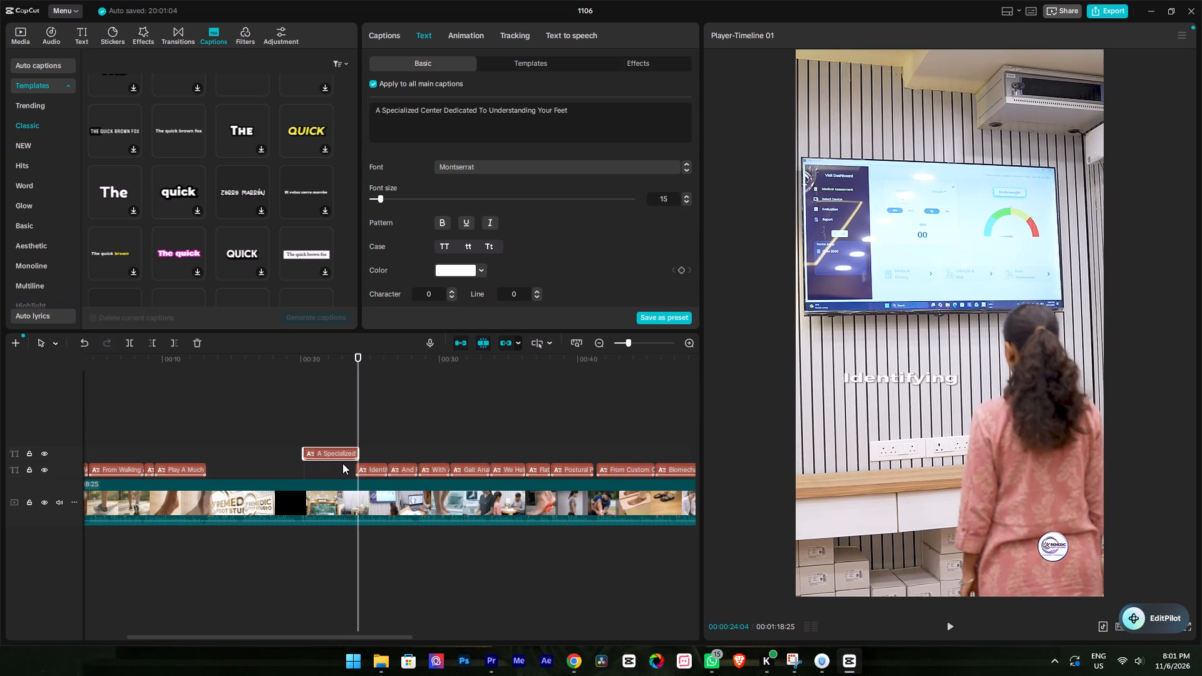
drag(360, 450, 369, 451)
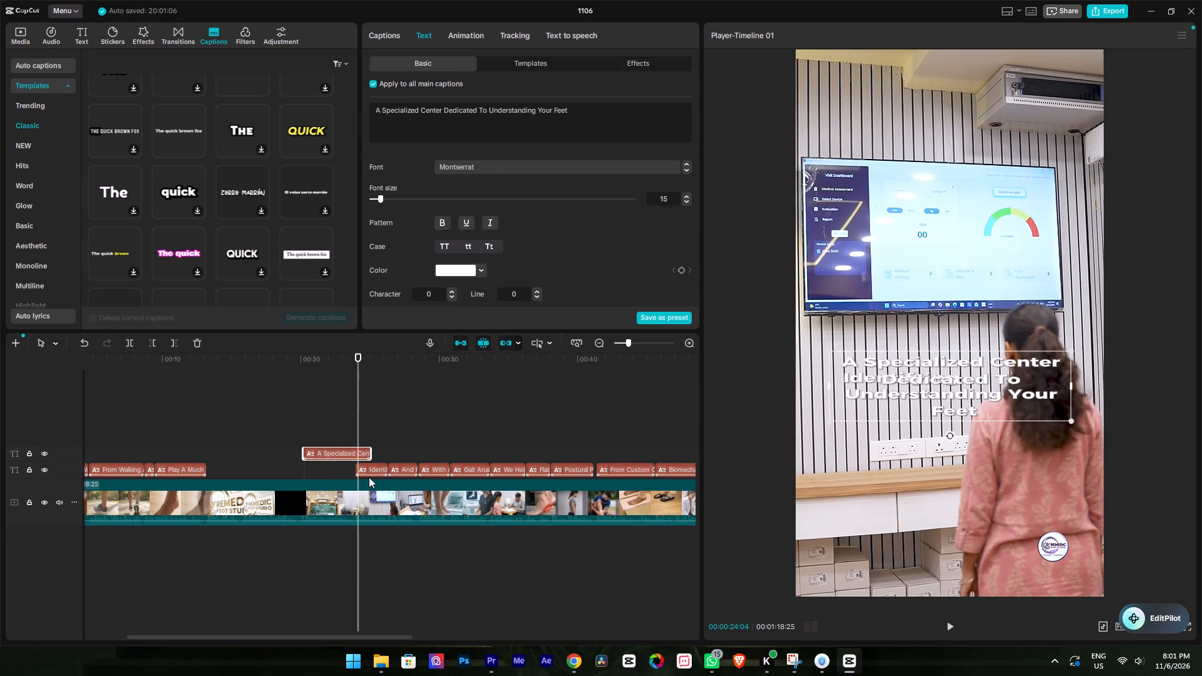
Replay around the extended "A Specialized Center" caption and shift it slightly earlier, starting just before 20 seconds.
key(space)
key(space)
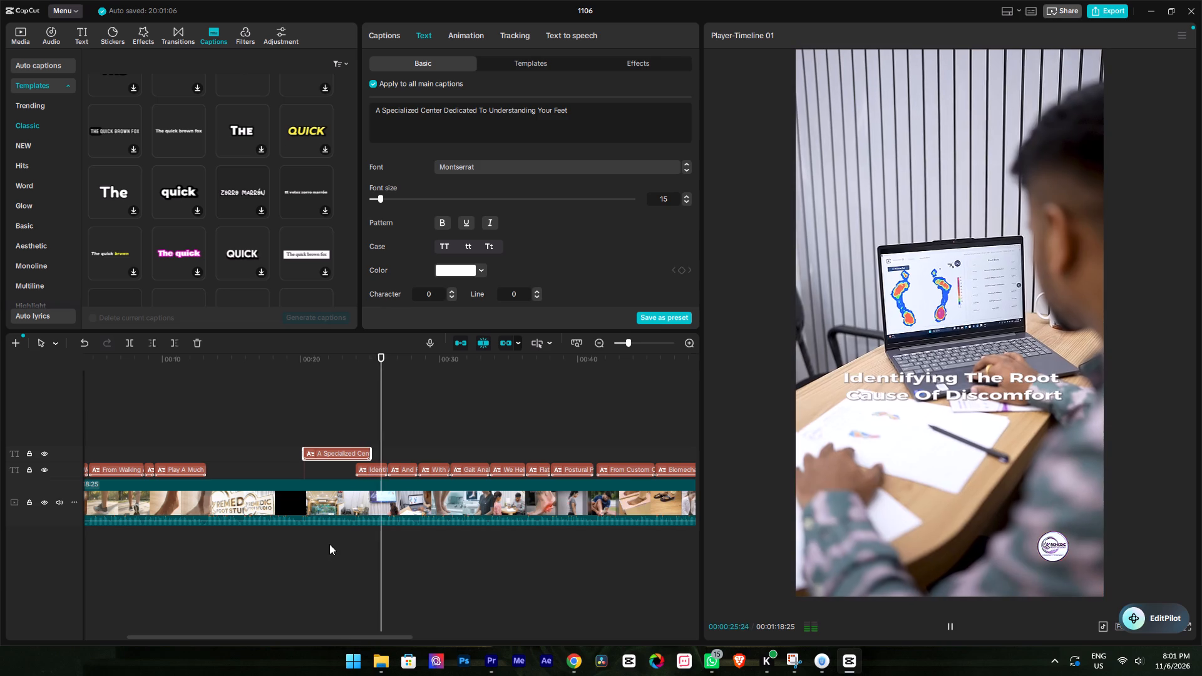
click(340, 360)
key(space)
ctrl+scroll(361, 409, up, 3)
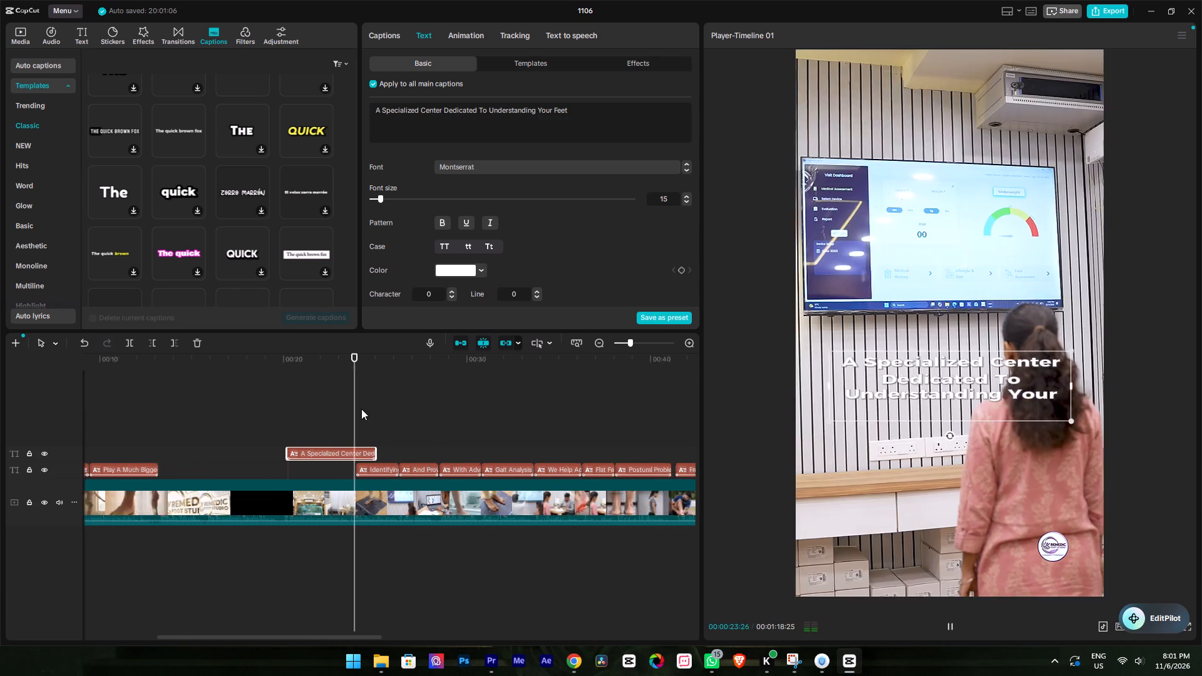
ctrl+scroll(361, 409, up, 3)
key(space)
drag(254, 357, 242, 355)
key(space)
ctrl+scroll(298, 394, up, 6)
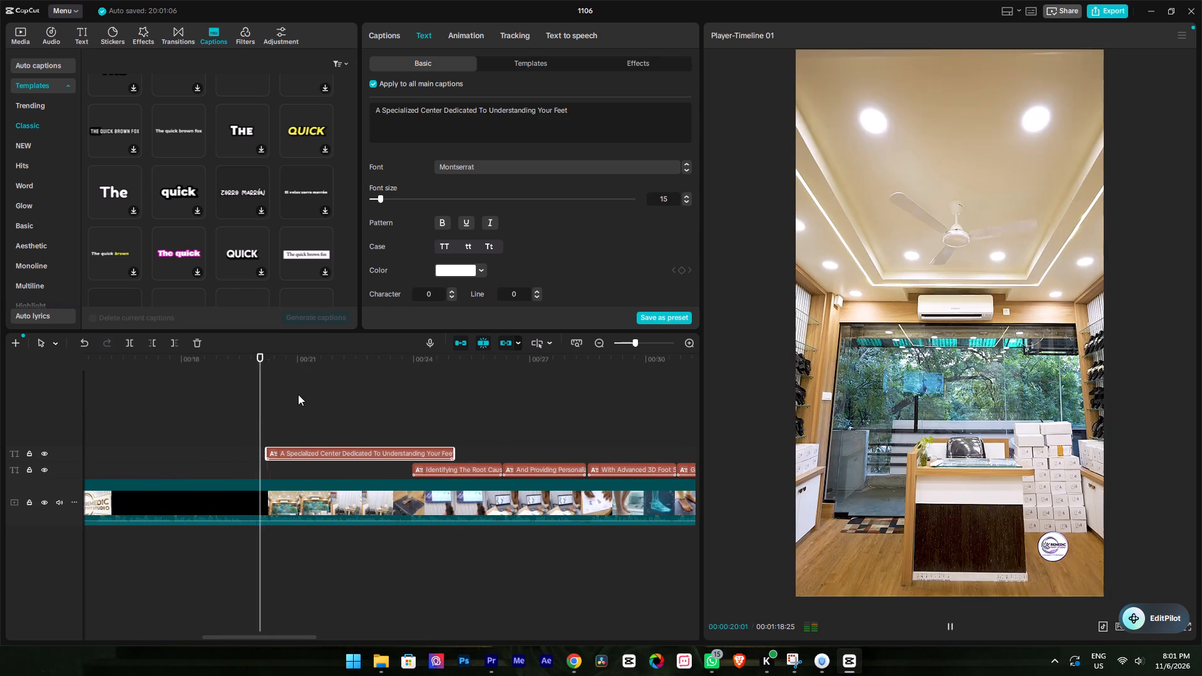
key(space)
drag(309, 447, 307, 446)
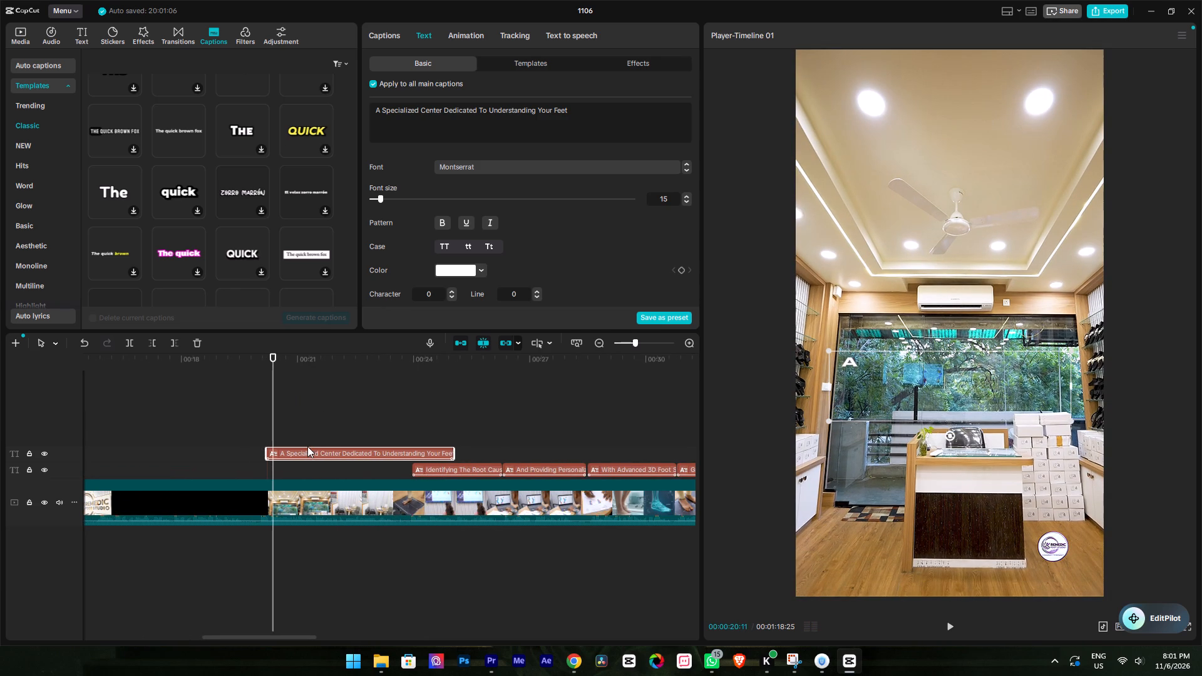
drag(307, 446, 297, 446)
Replay the opening of the "A Specialized Center" caption and trim its start to about 20 seconds, near the end of the black screen.
click(240, 351)
click(256, 359)
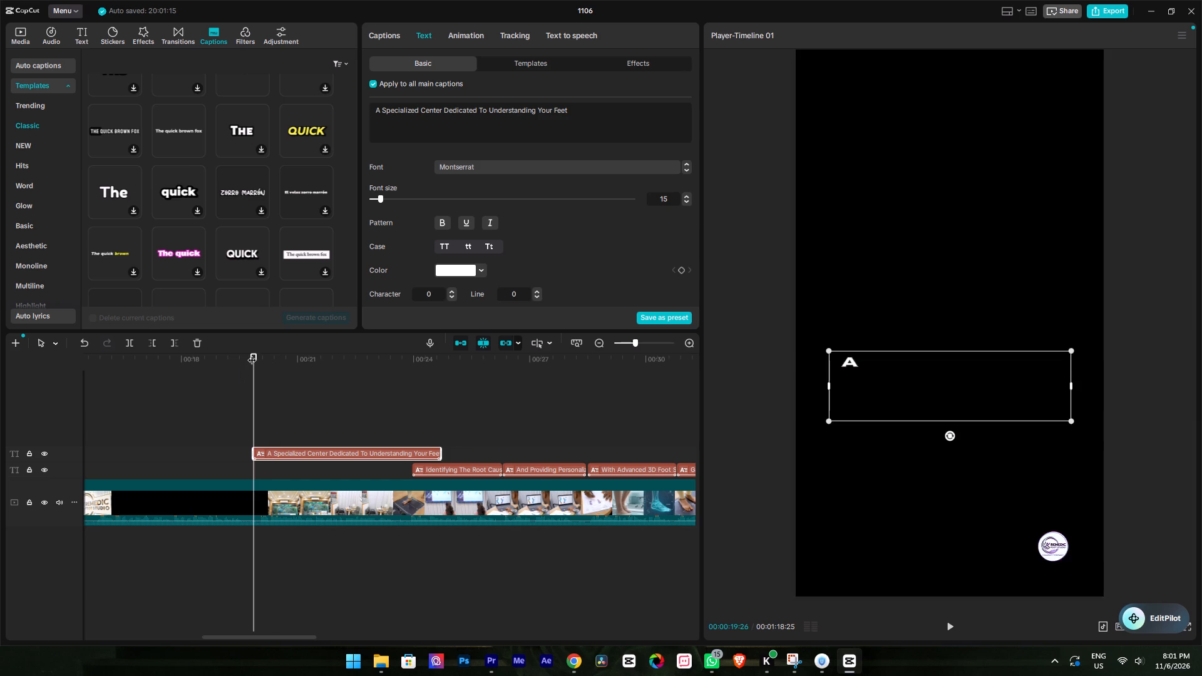
click(252, 354)
key(space)
key(space)
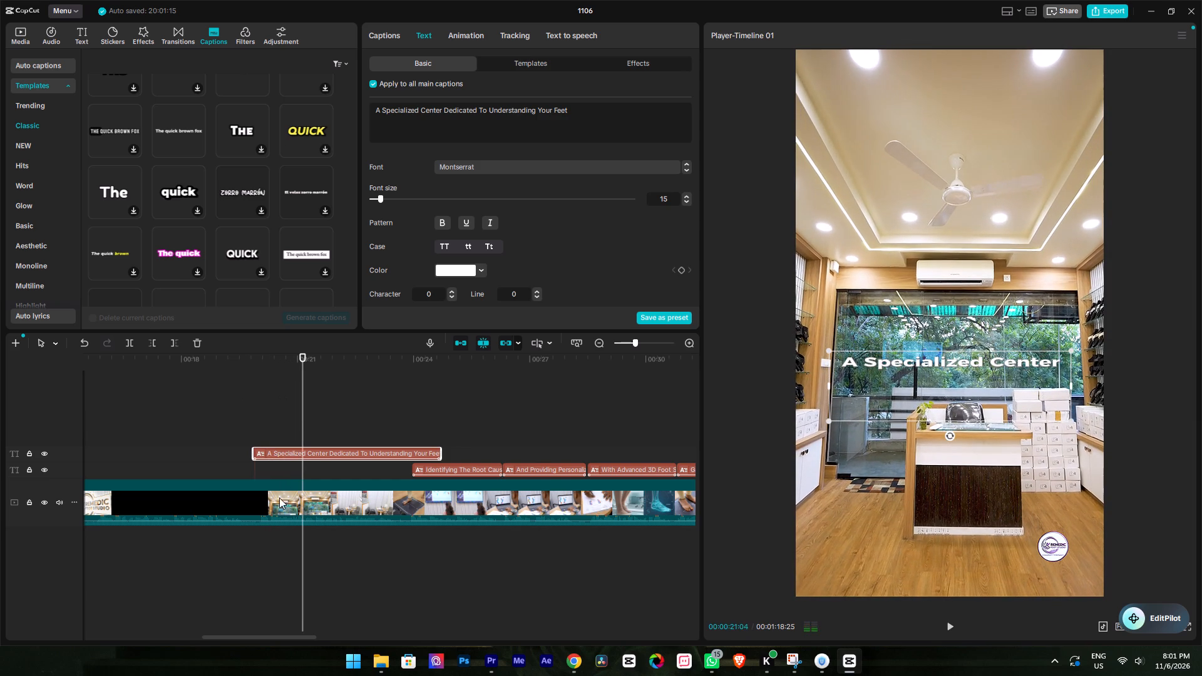
drag(251, 453, 263, 457)
Recheck when the caption's words appear and shift it earlier, ending it where the "Identifying The Root Cause Of" caption begins.
click(248, 367)
key(space)
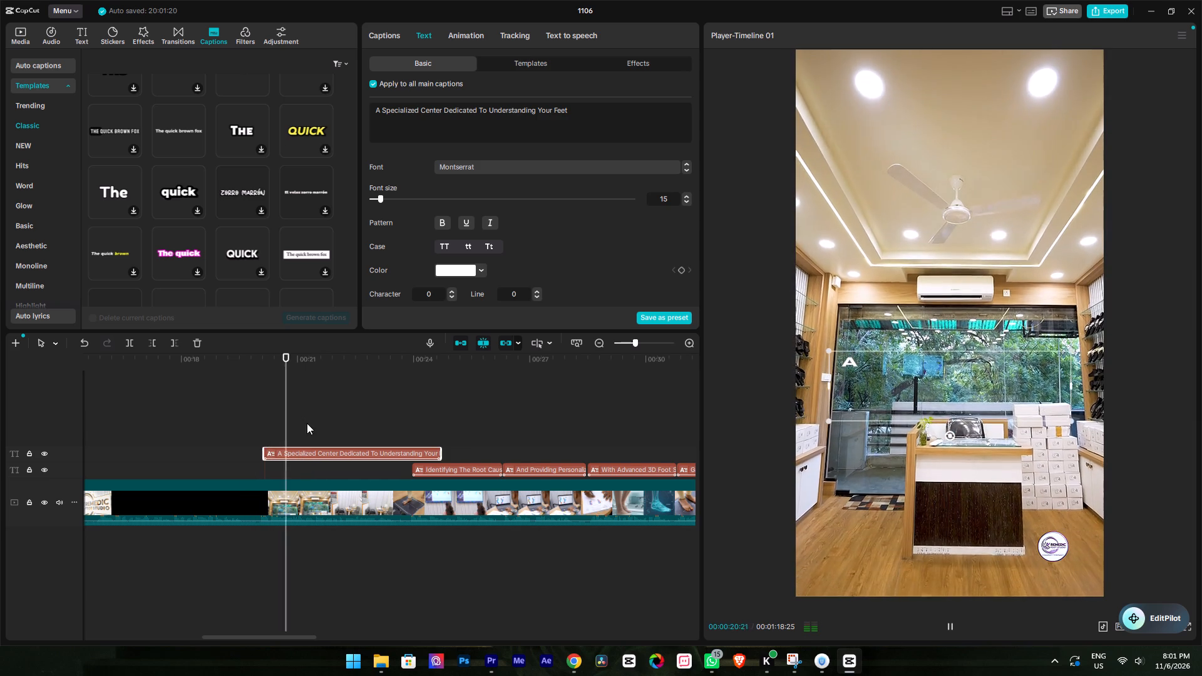
key(space)
drag(330, 350, 288, 356)
drag(296, 357, 299, 372)
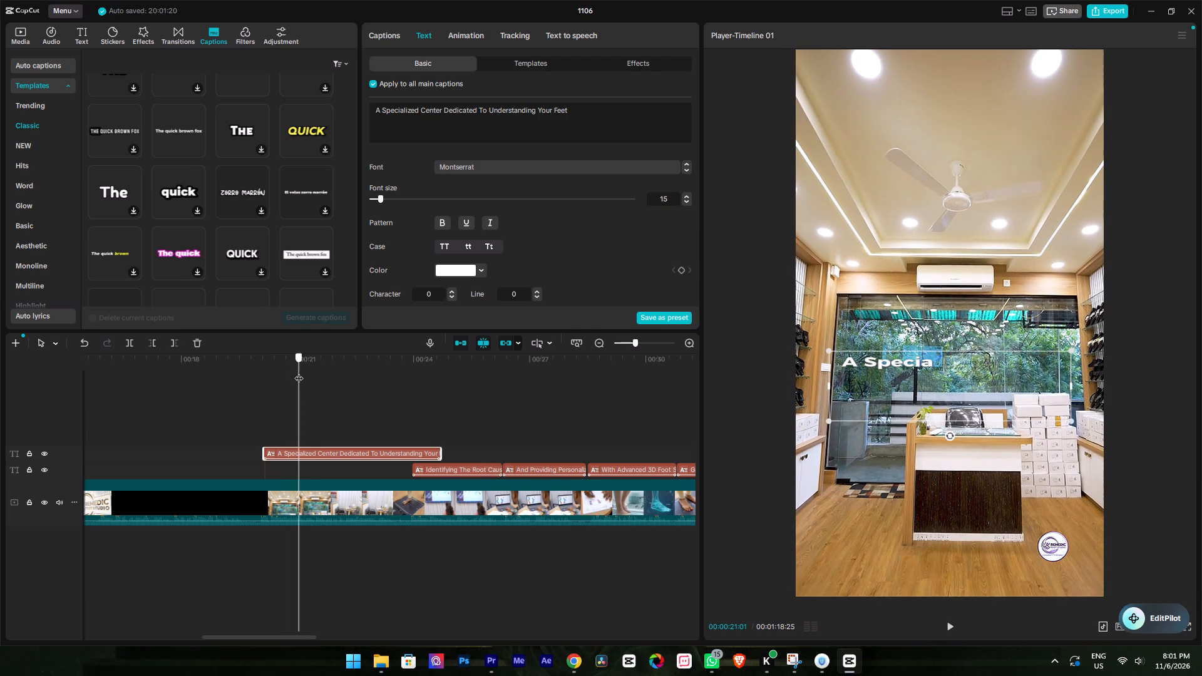
drag(299, 372, 300, 373)
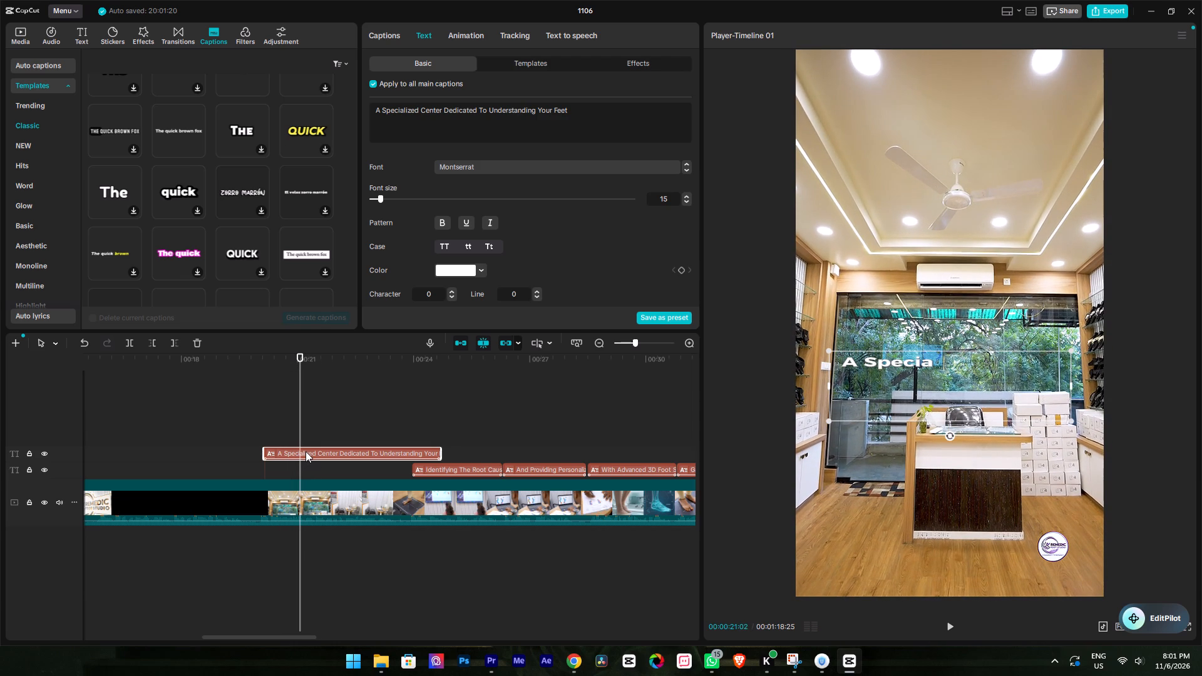
key(m)
drag(300, 455, 270, 454)
Replay the shifted "A Specialized Center" caption over the black screen and trim its start to about 20 seconds.
drag(233, 362, 222, 359)
key(space)
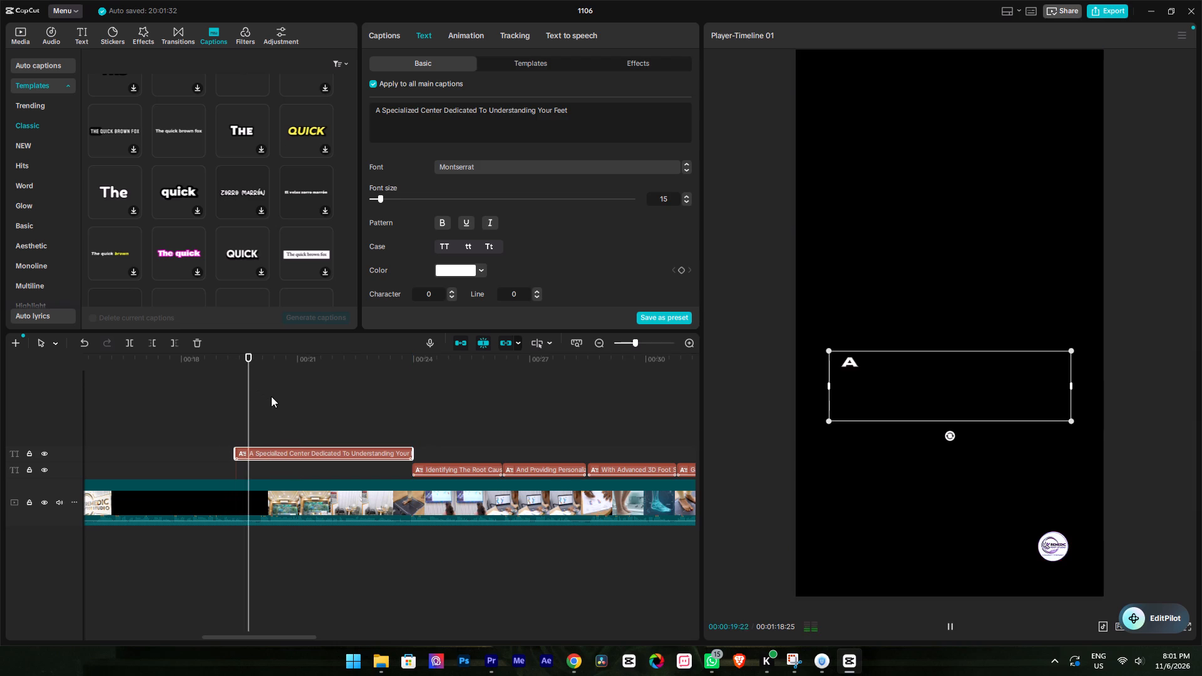
key(space)
drag(236, 454, 237, 454)
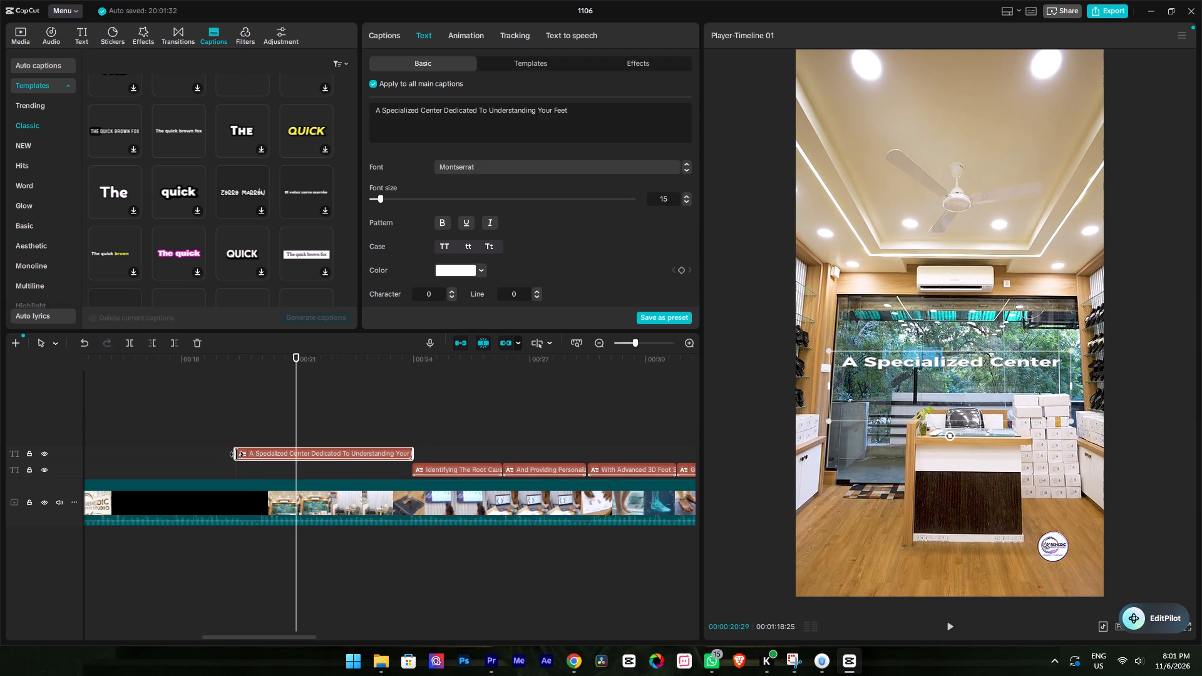
drag(237, 454, 261, 470)
Replay from about 20 seconds into the "Identifying The Root Cause Of" caption to check the retimed caption against the footage.
drag(276, 355, 263, 354)
click(252, 447)
drag(255, 377, 249, 376)
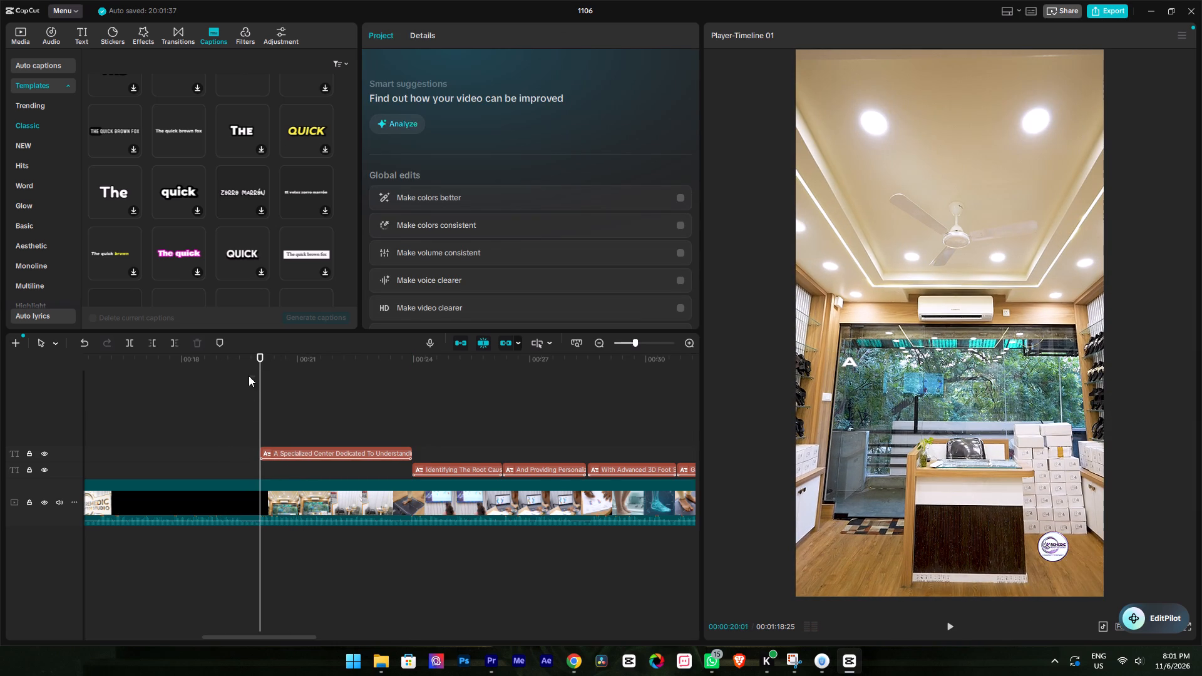
drag(249, 376, 248, 376)
key(space)
key(space)
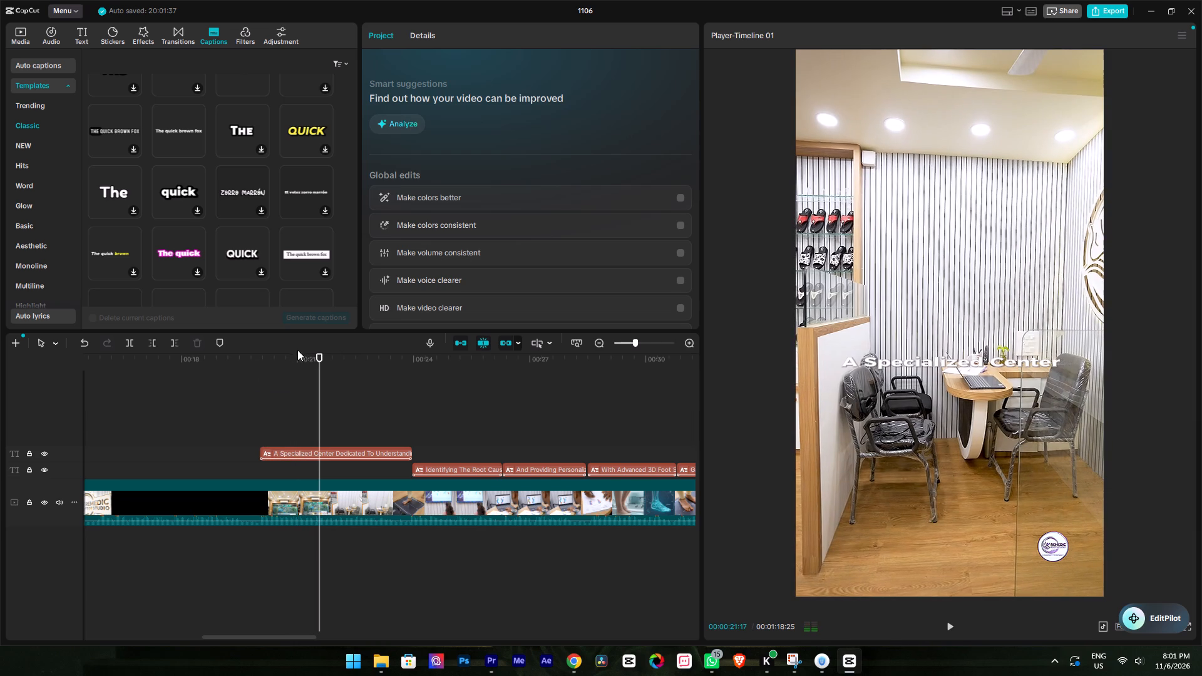
drag(285, 350, 261, 354)
click(261, 356)
key(space)
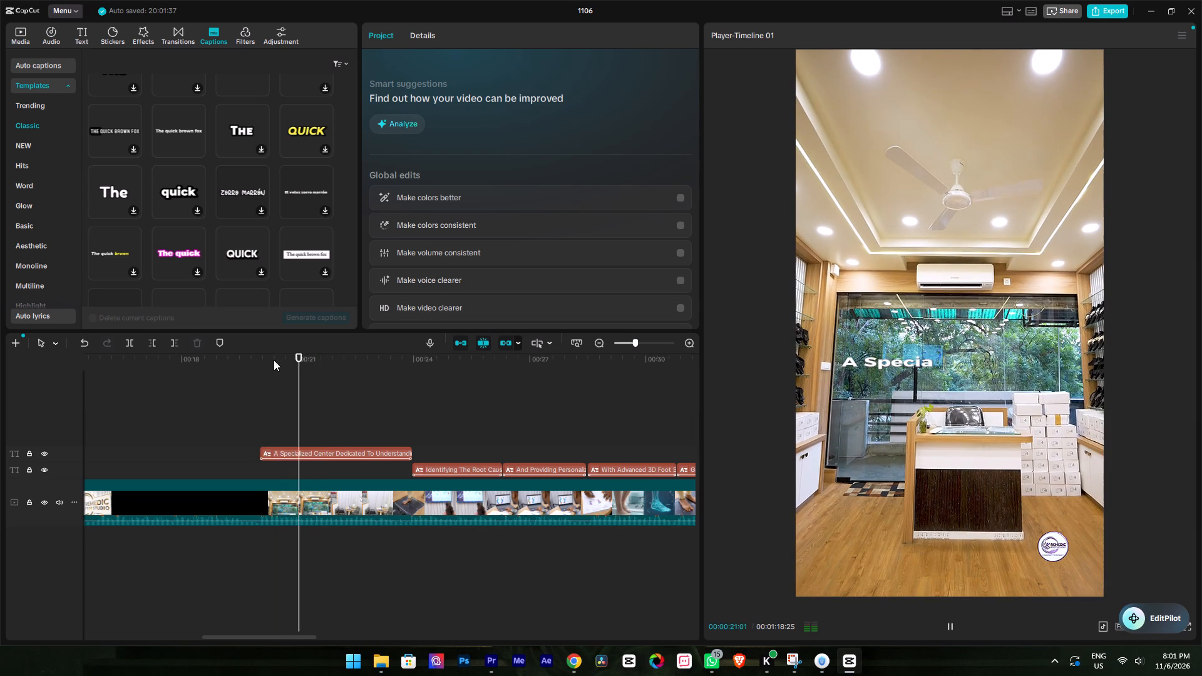
key(space)
click(347, 449)
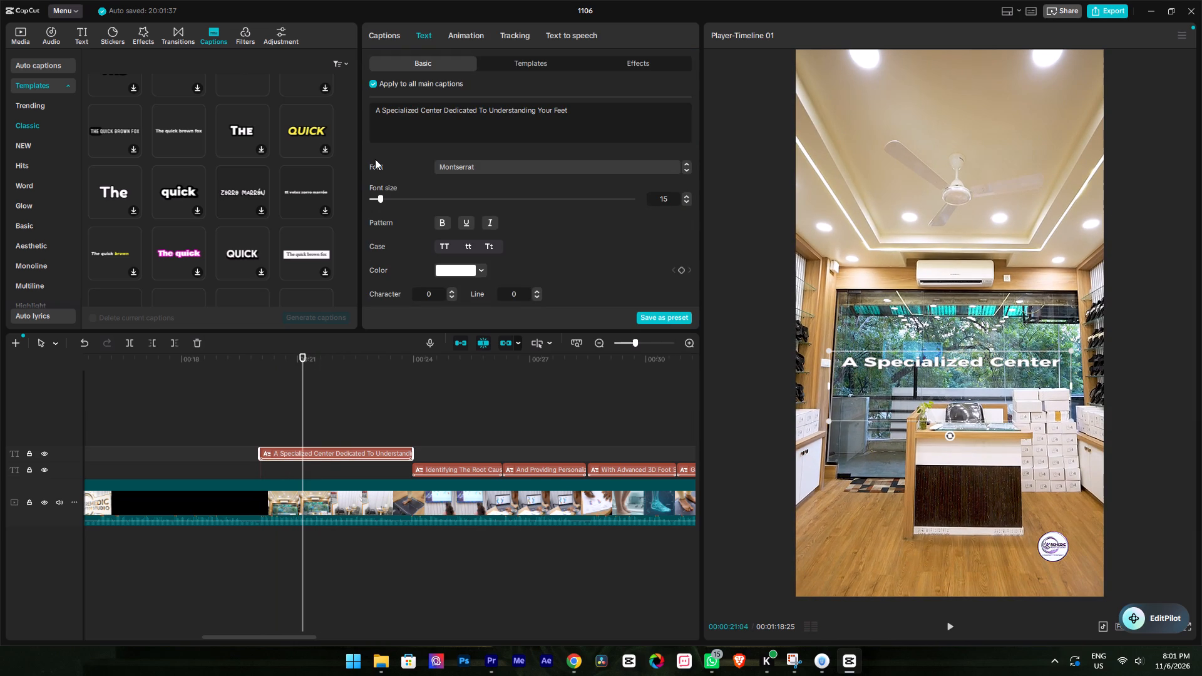
key(space)
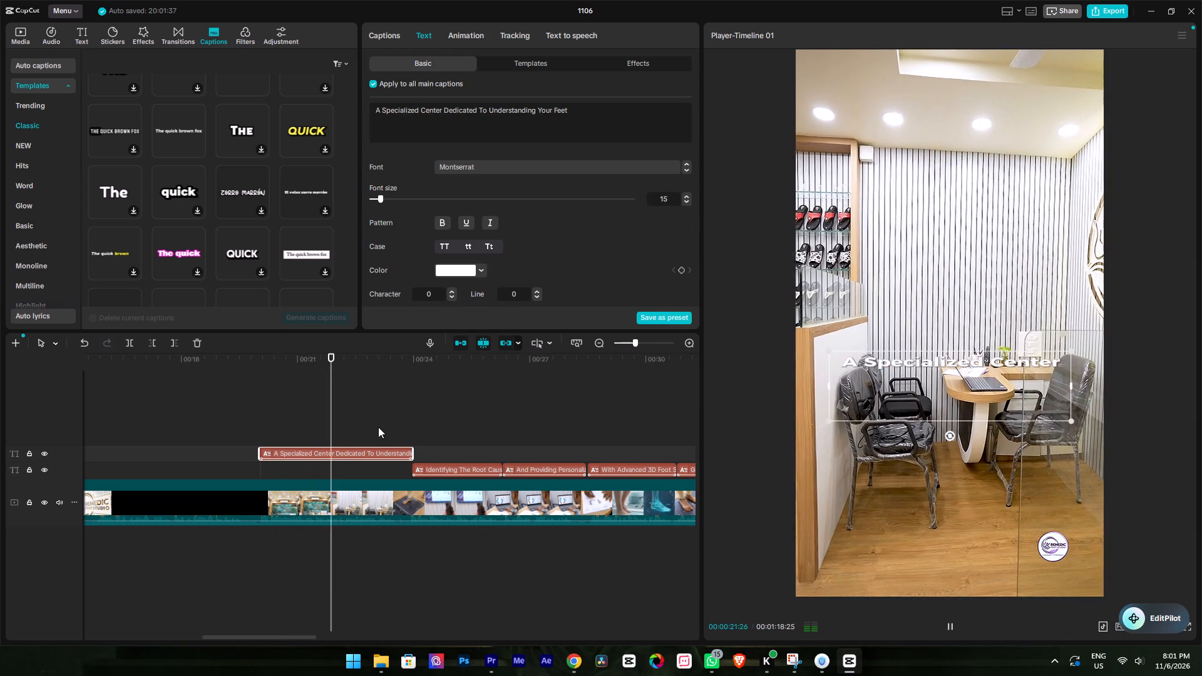
alt+scroll(378, 427, down, 3)
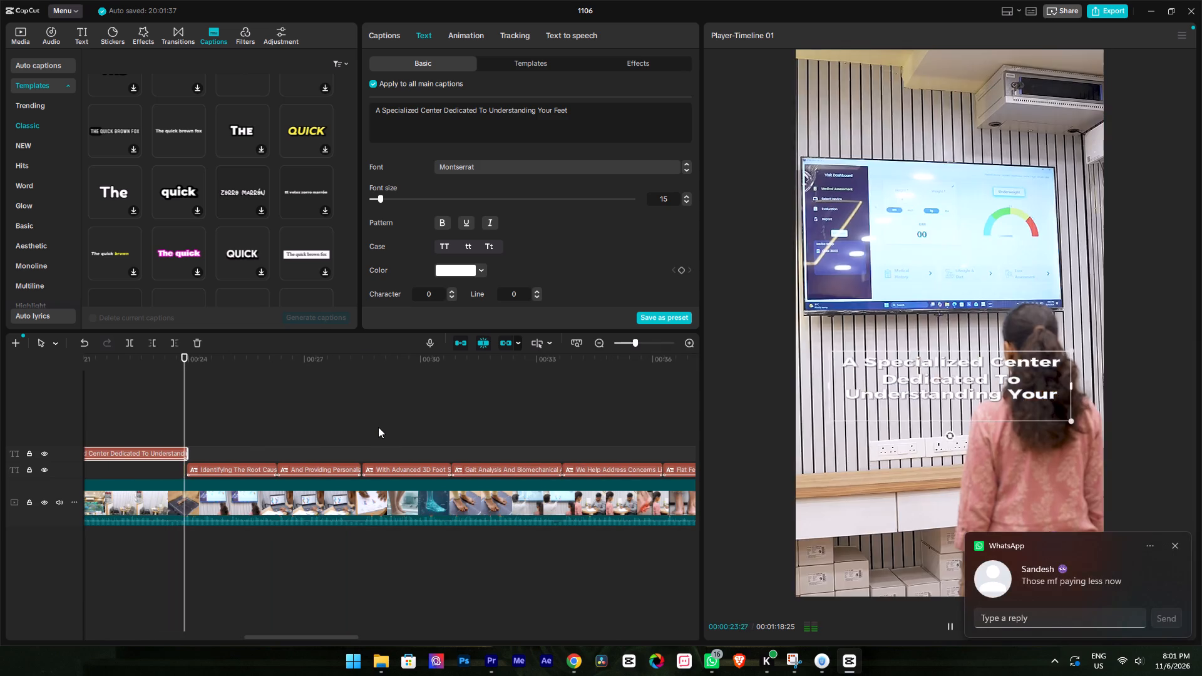
ctrl+scroll(378, 427, down, 3)
key(space)
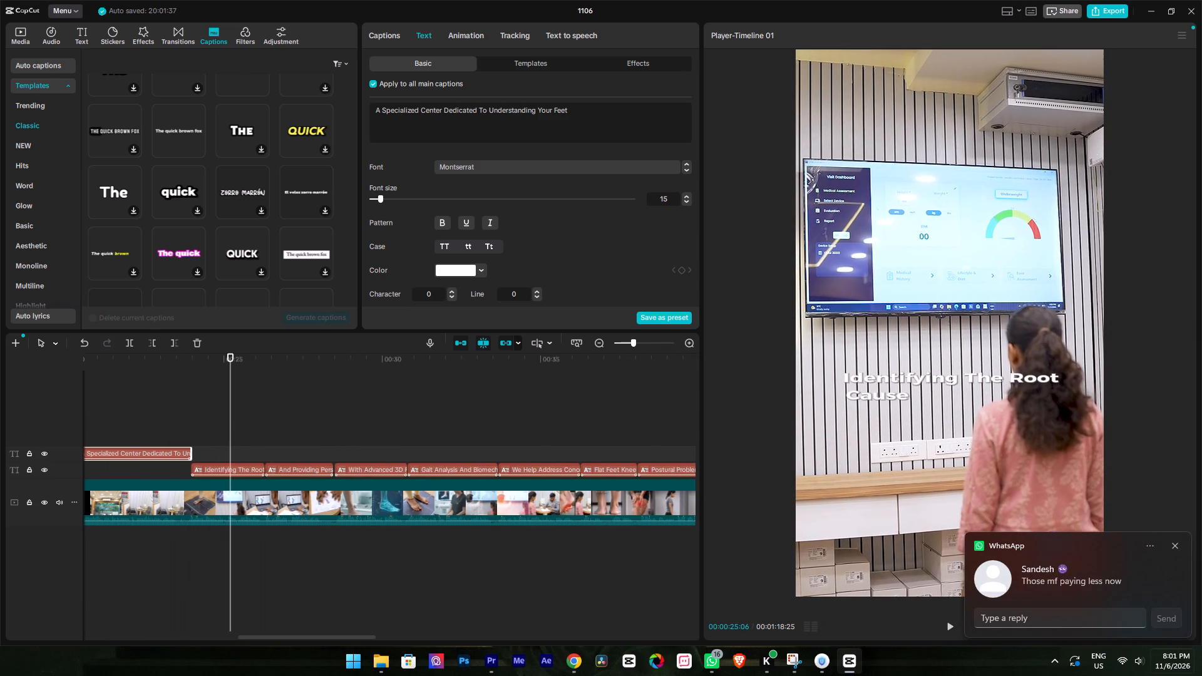
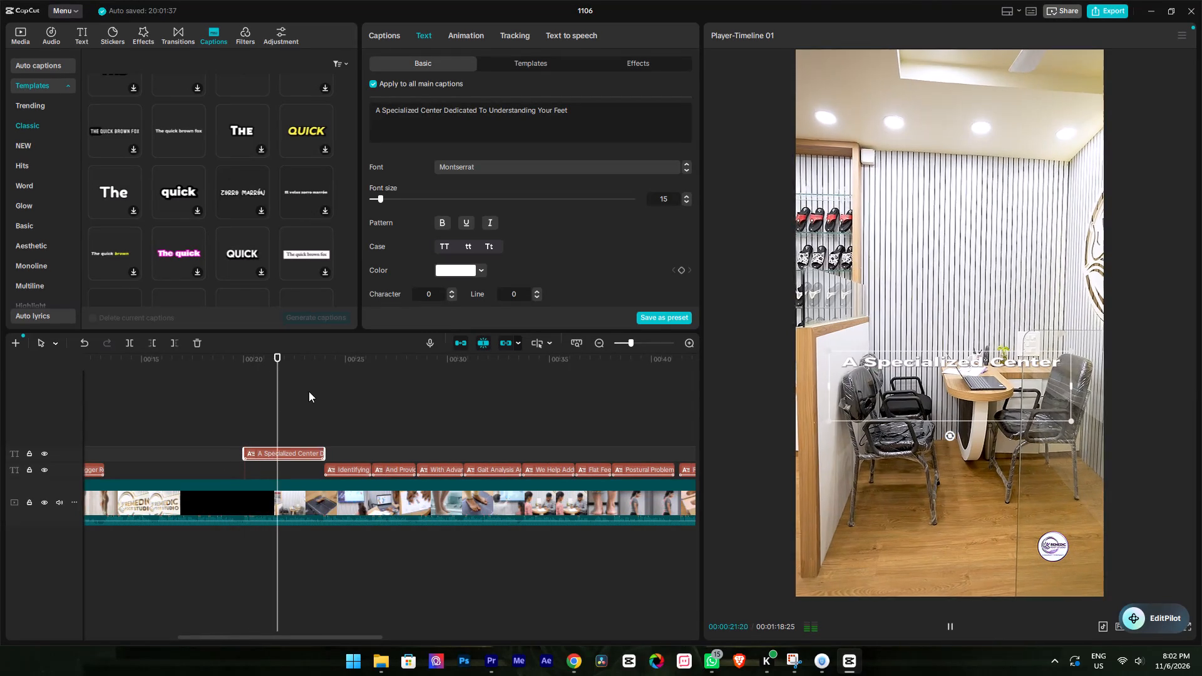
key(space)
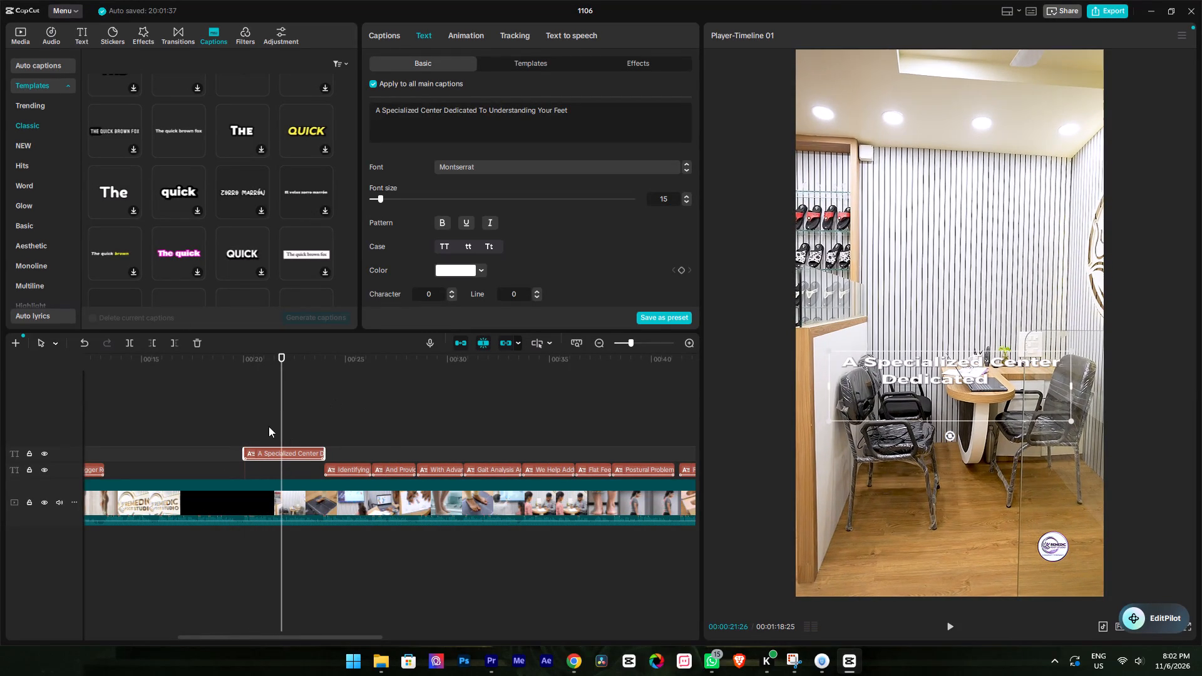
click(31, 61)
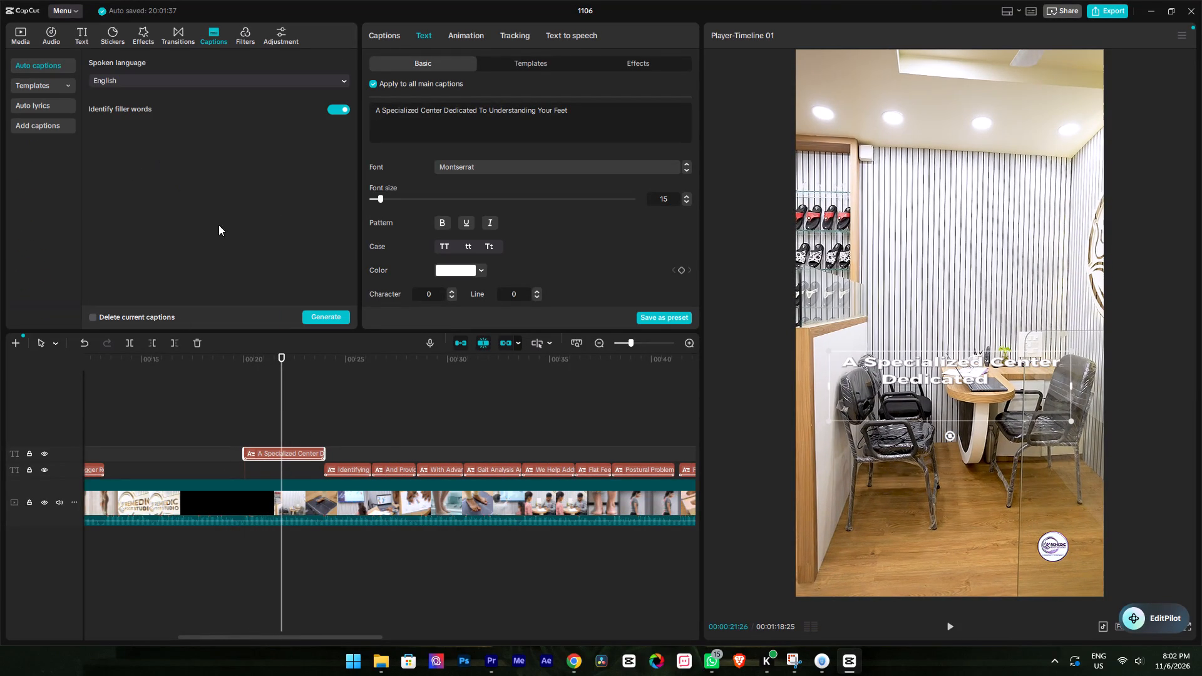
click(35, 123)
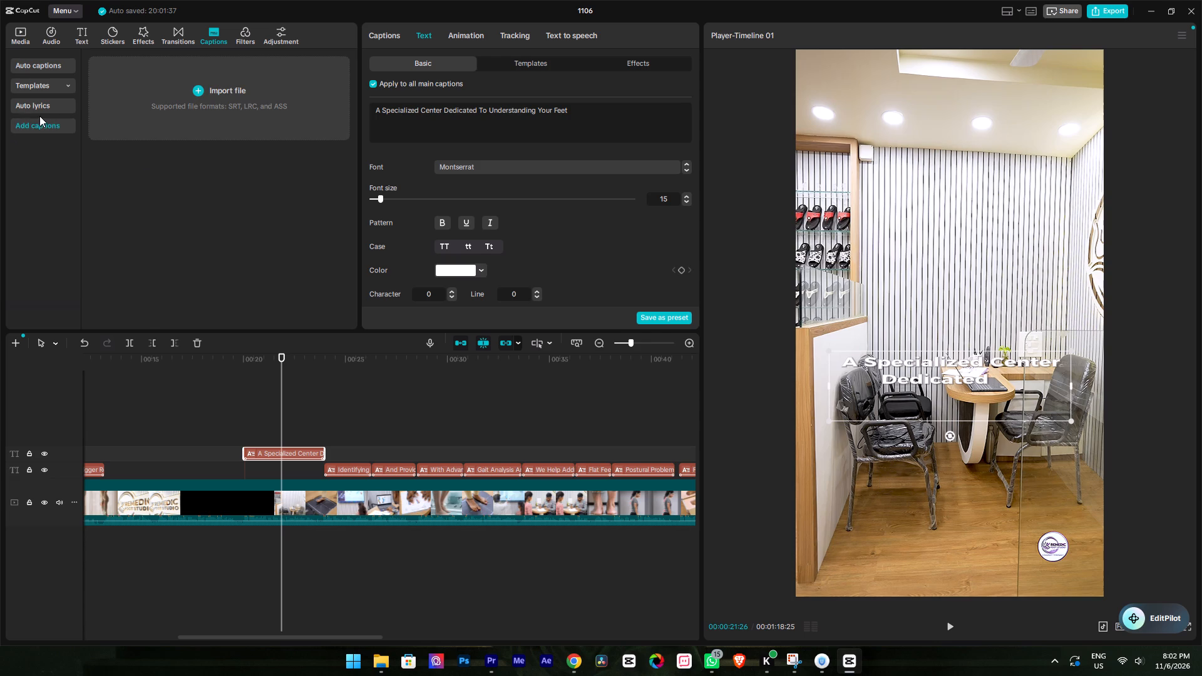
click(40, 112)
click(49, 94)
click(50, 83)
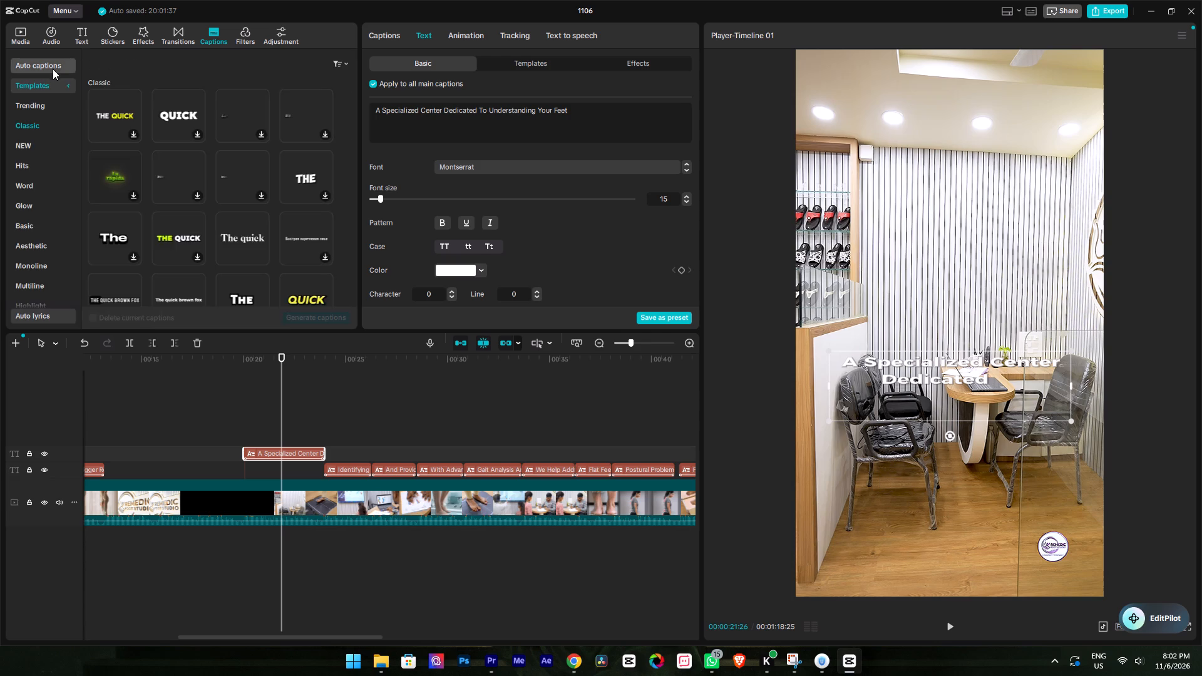
Delete all existing captions from the timeline and generate a fresh set of English auto captions for the Reel 1.mp4 clip.
click(53, 67)
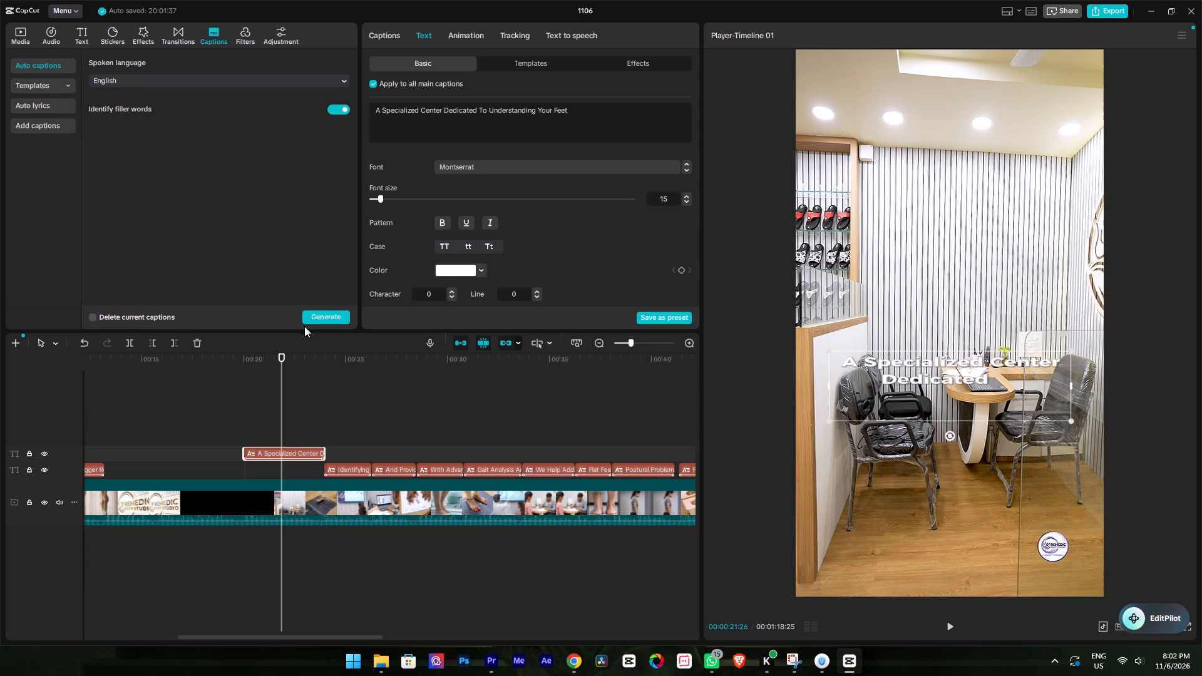
ctrl+scroll(328, 406, down, 15)
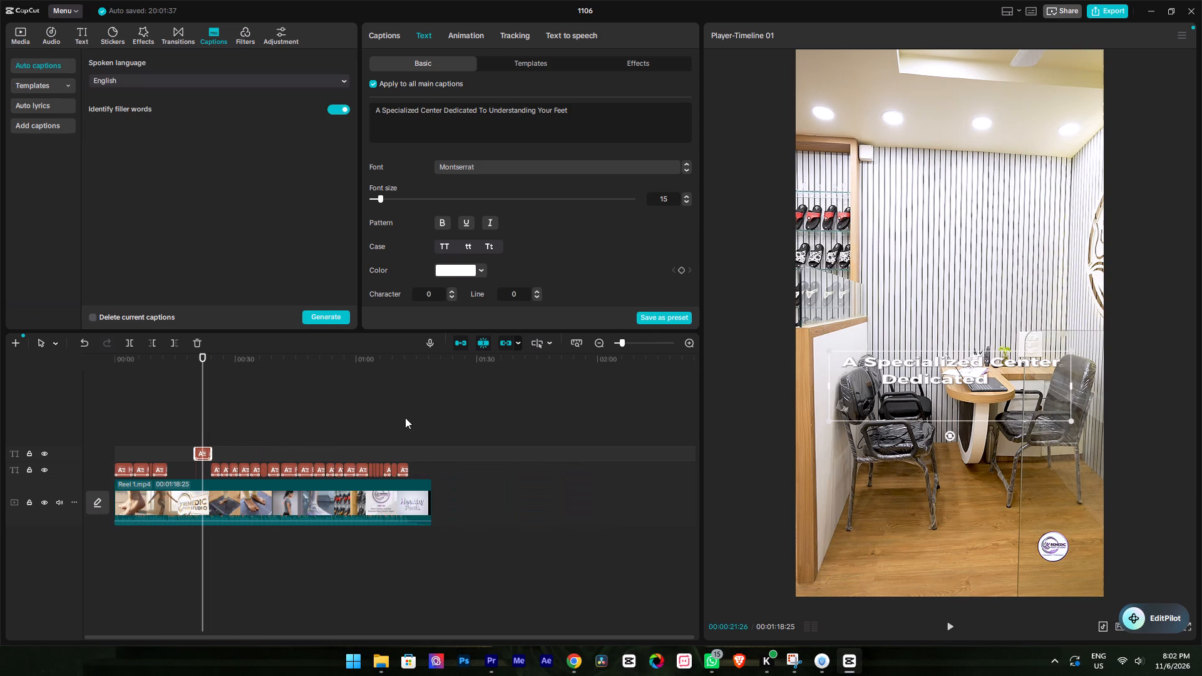
drag(468, 427, 61, 473)
key(BackSpace)
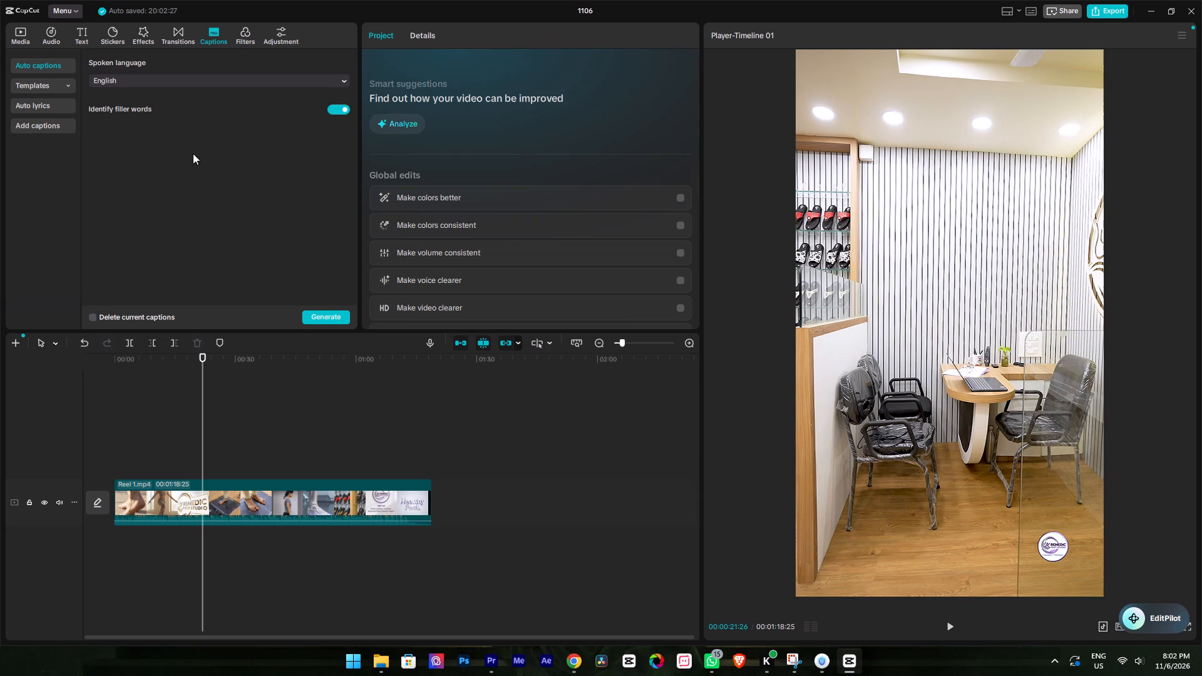
click(321, 316)
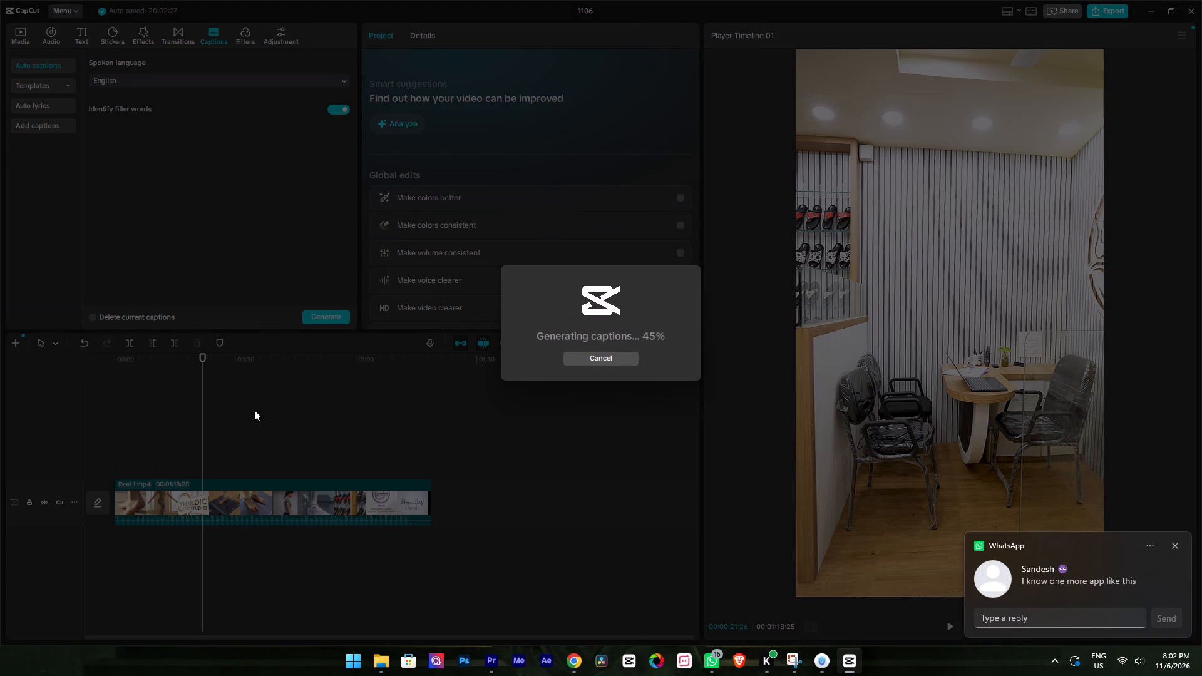
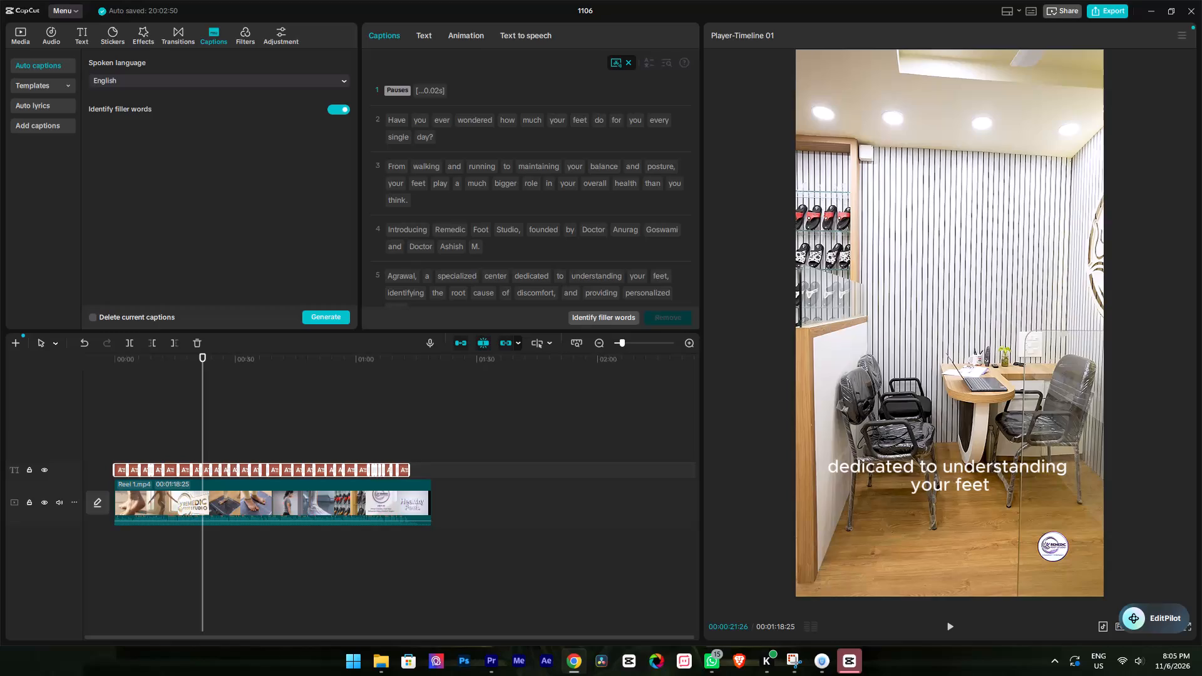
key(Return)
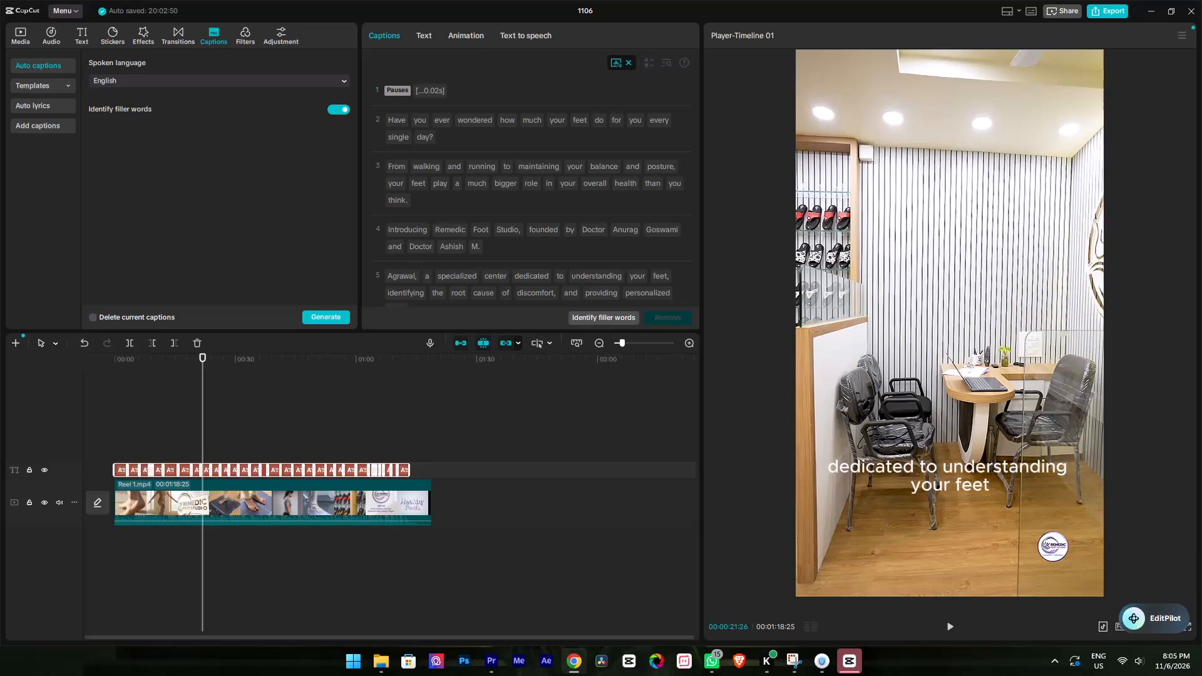
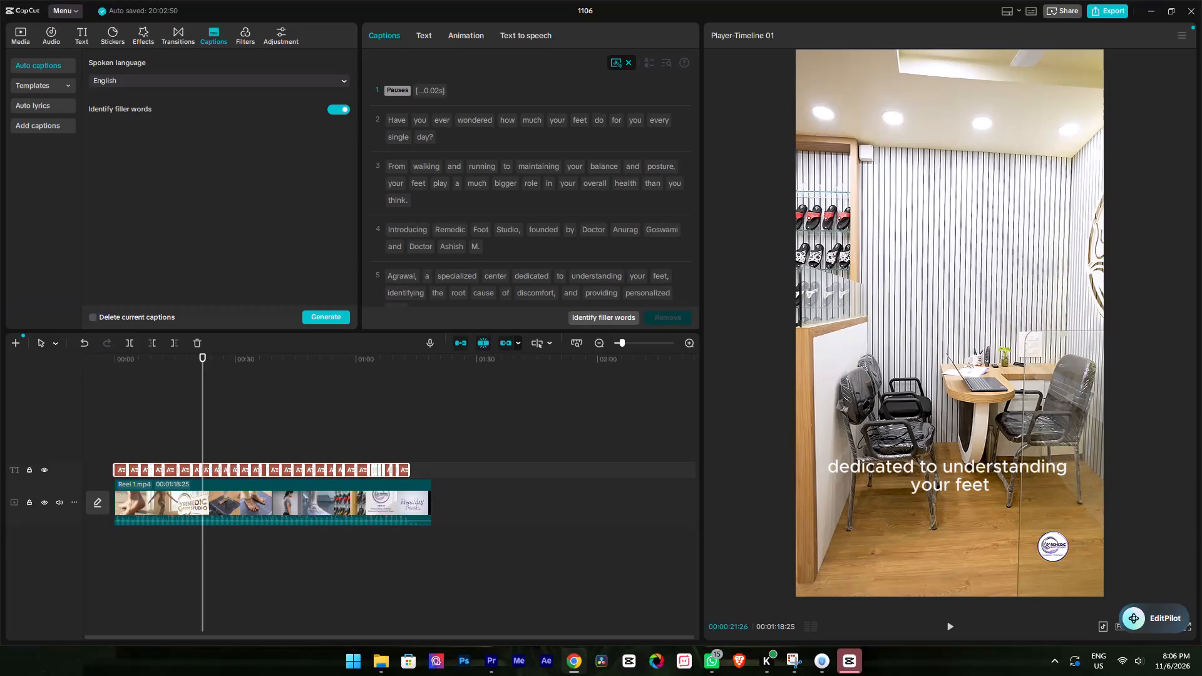
Take a screenshot of the browser showing the Loggy3 page and recent download history, open it in Snipping Tool and copy it.
key(shift+s)
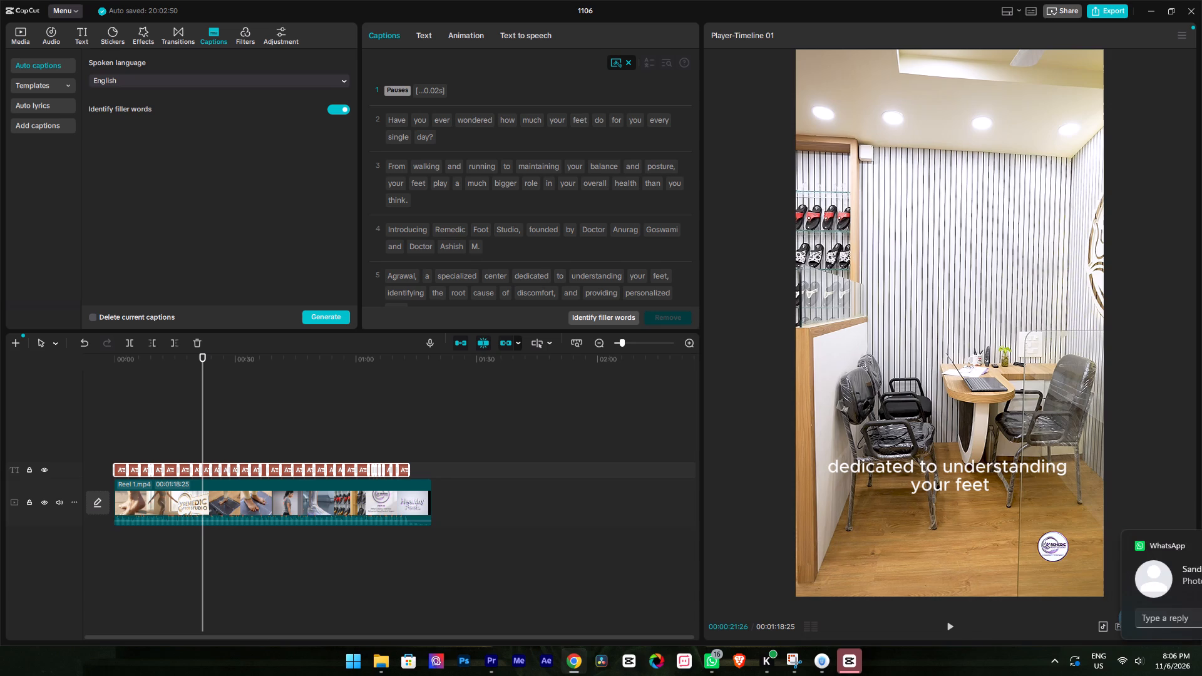
key(shift+super+s)
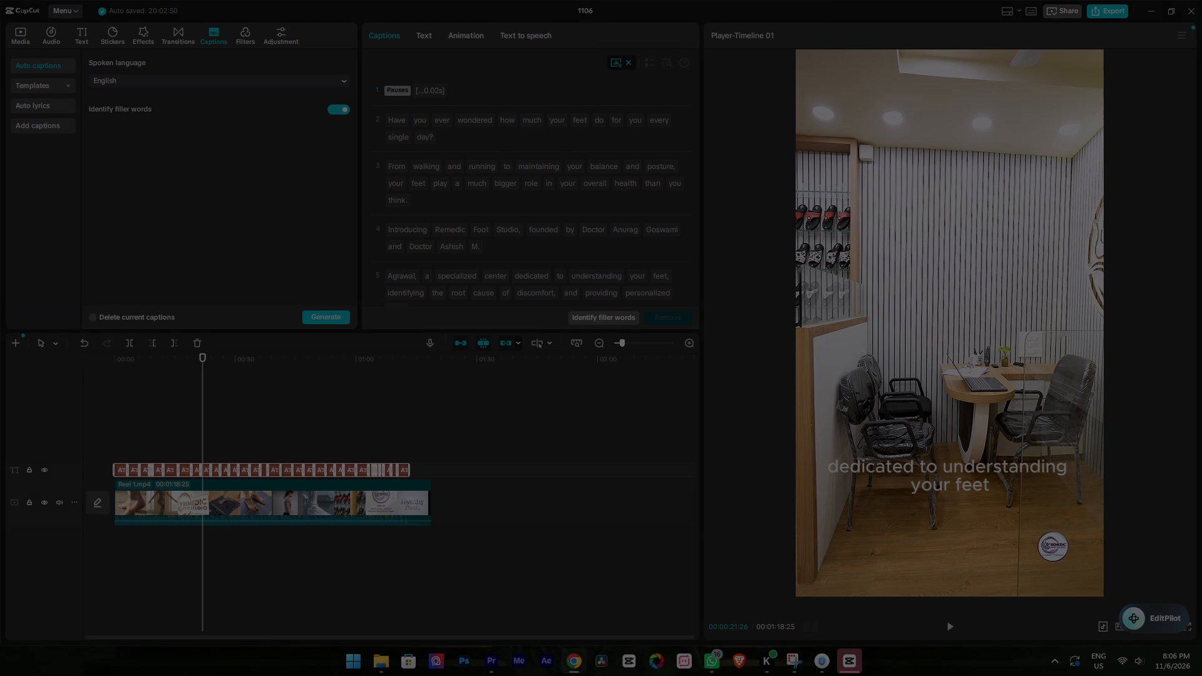
click(1015, 497)
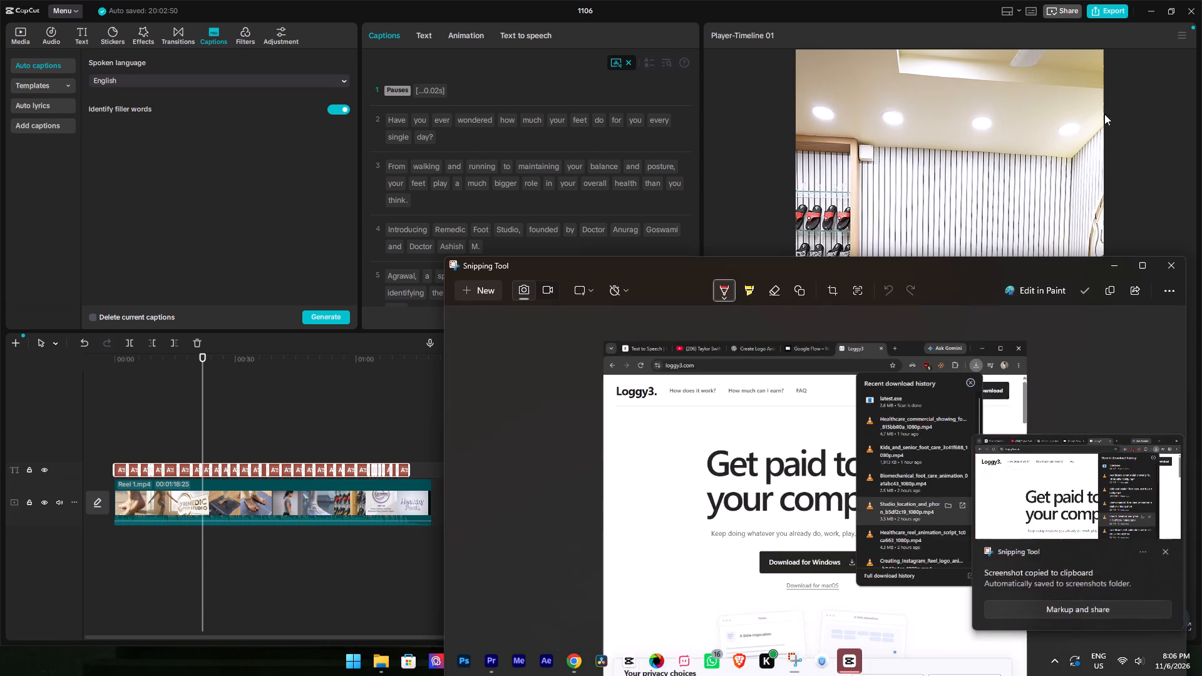
click(1106, 292)
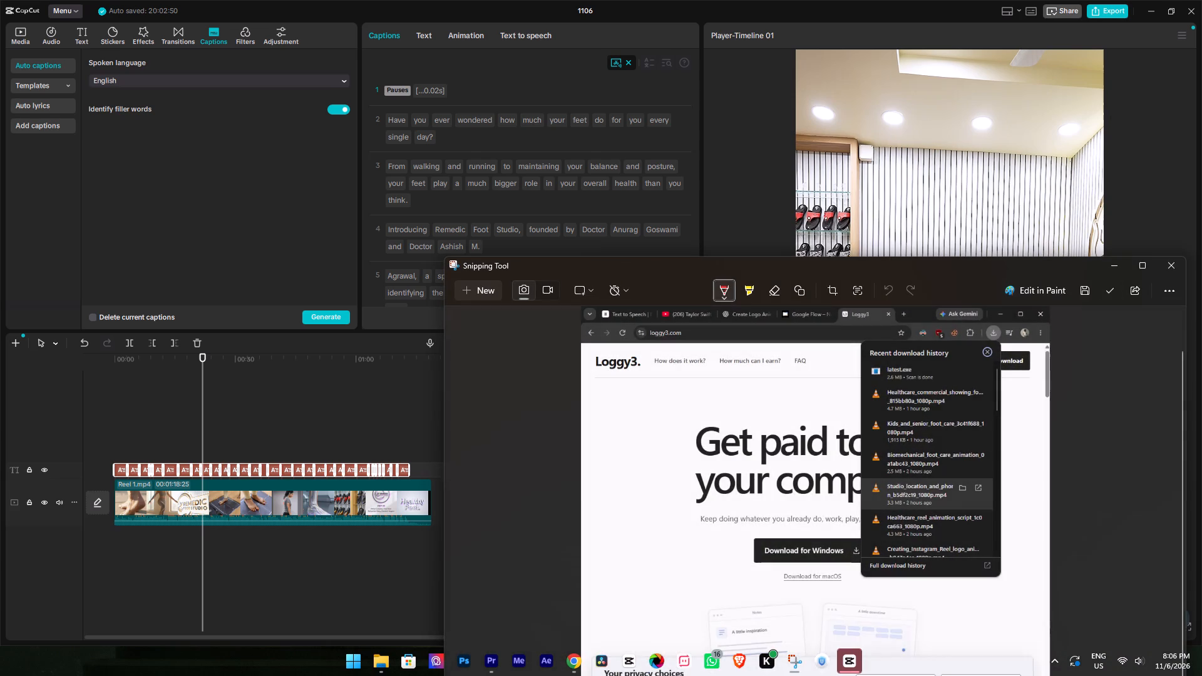
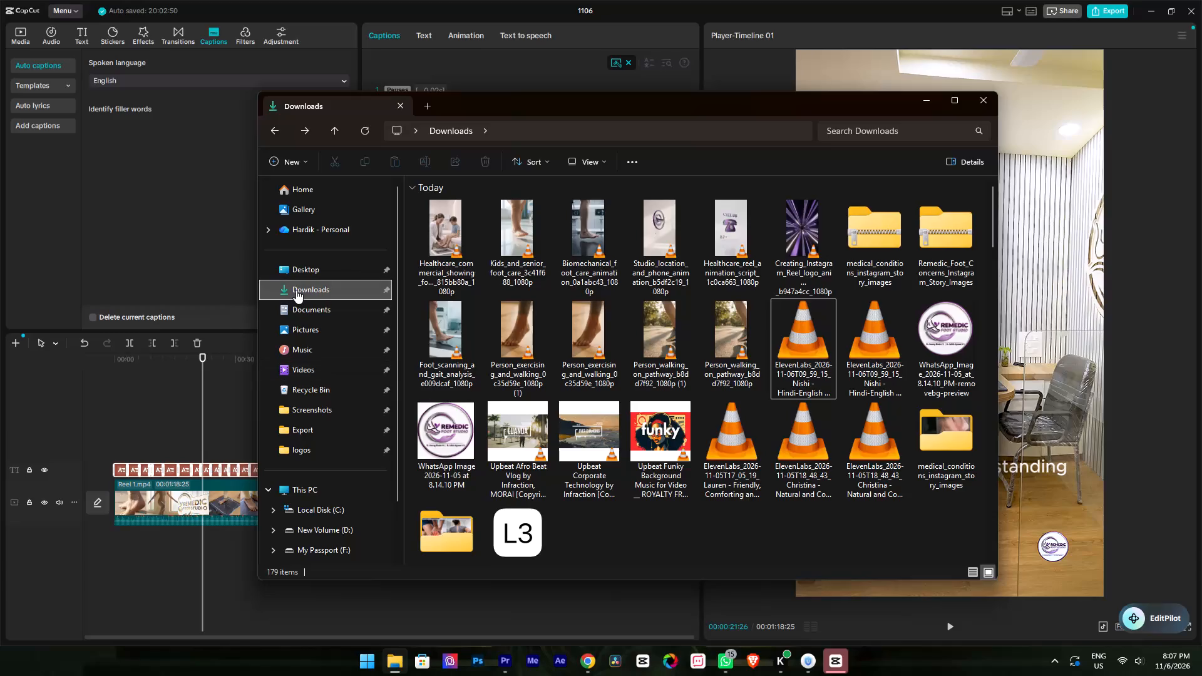
Open the downloaded file named latest, with the L3 icon, from the Downloads folder.
double_click(437, 240)
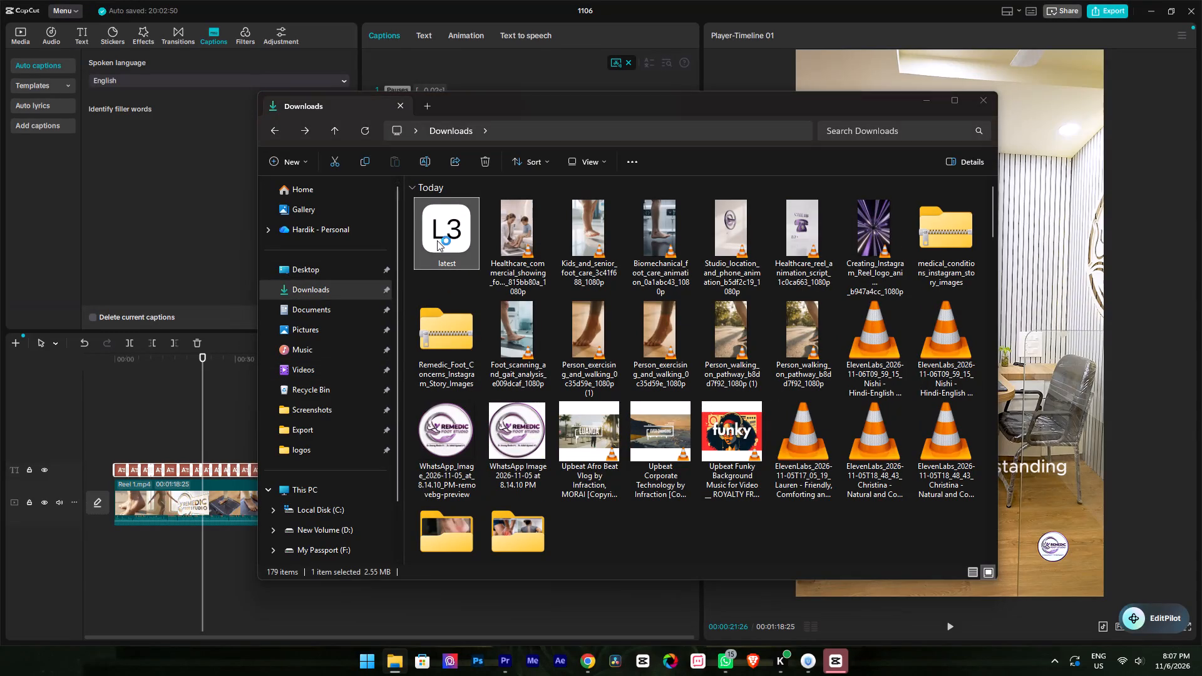
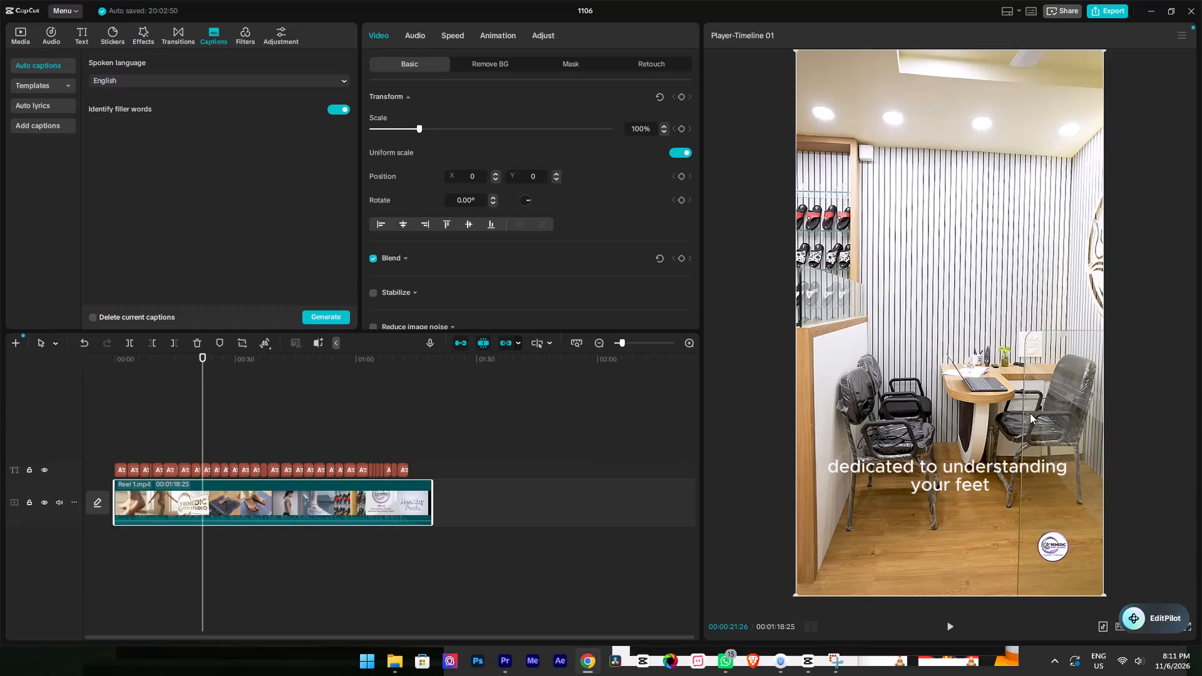
Play the opening seconds of the reel from the start to review the current captions.
drag(197, 365, 61, 368)
key(space)
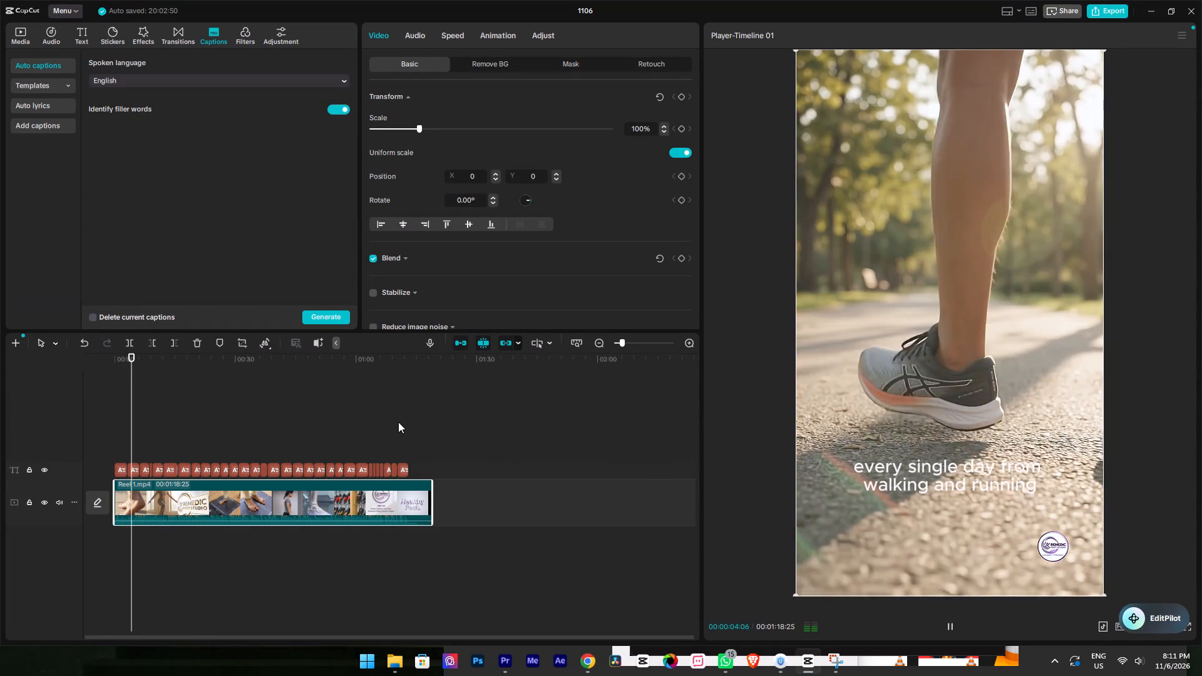
key(space)
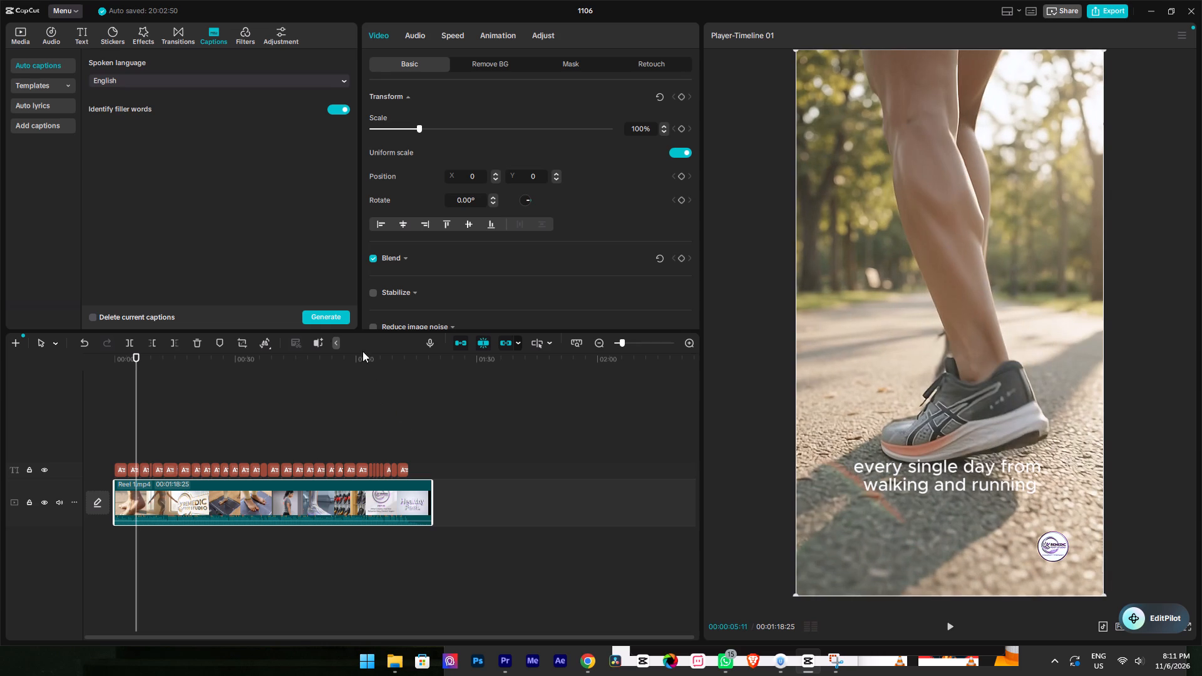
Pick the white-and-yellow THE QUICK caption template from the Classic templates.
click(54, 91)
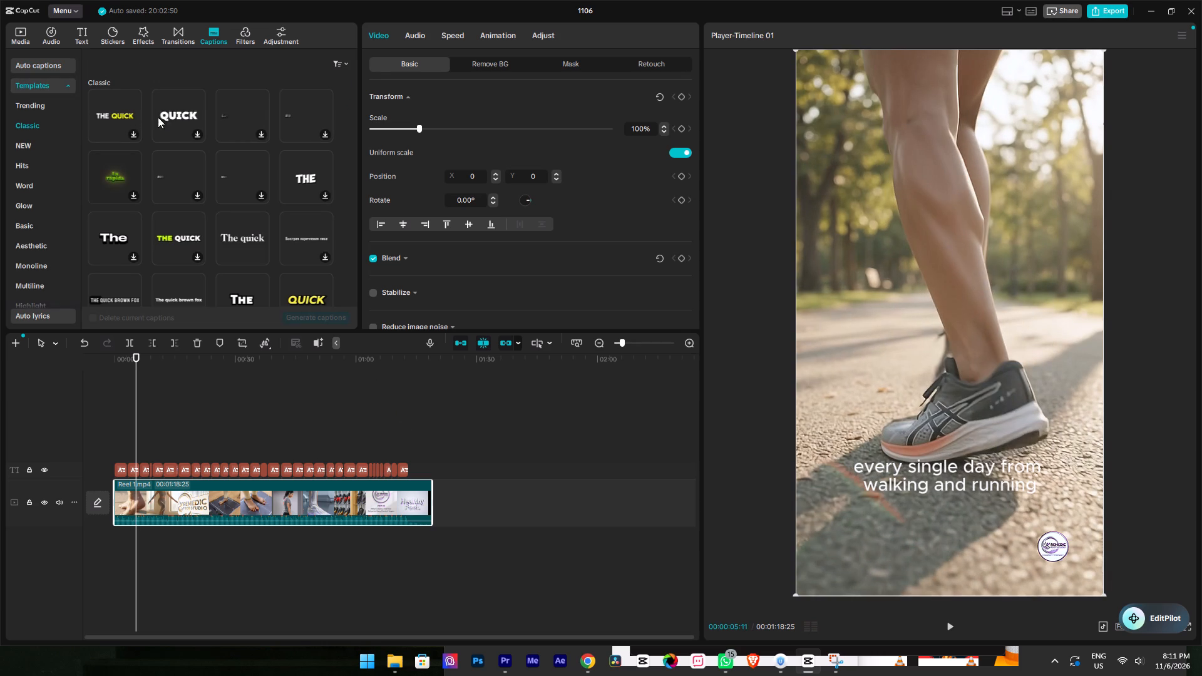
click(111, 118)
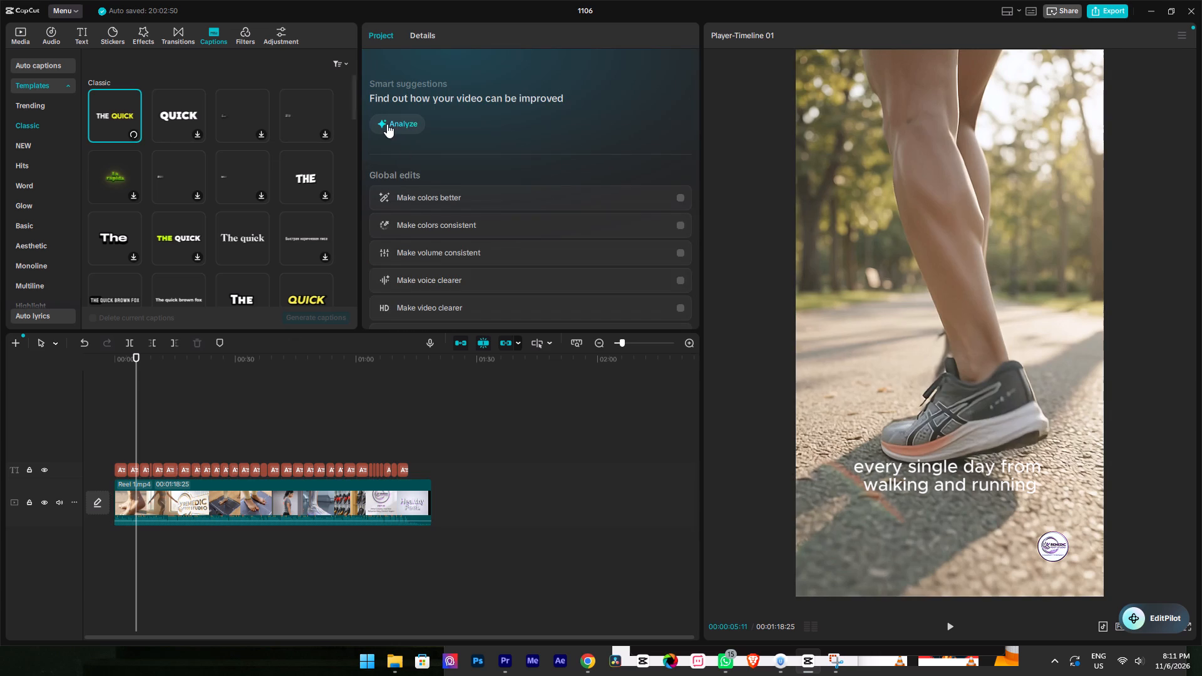
Run the smart suggestions analysis on the project and allow CapCut to analyze it.
scroll(389, 145, down, 4)
scroll(391, 190, up, 2)
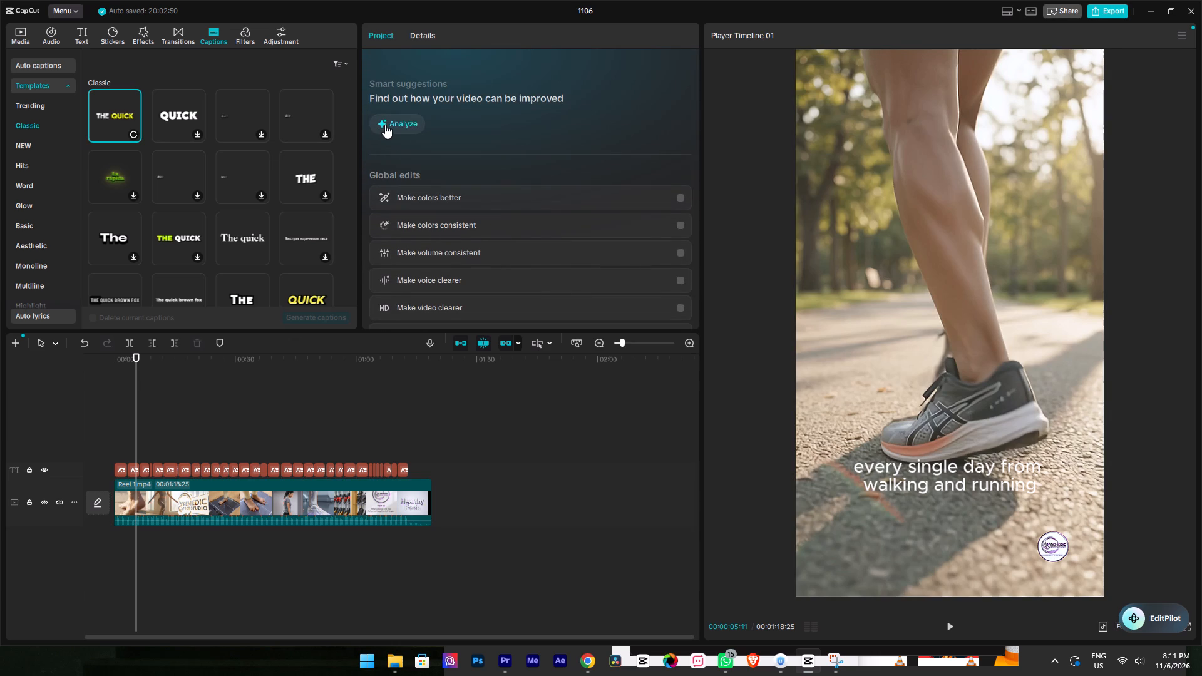
click(385, 125)
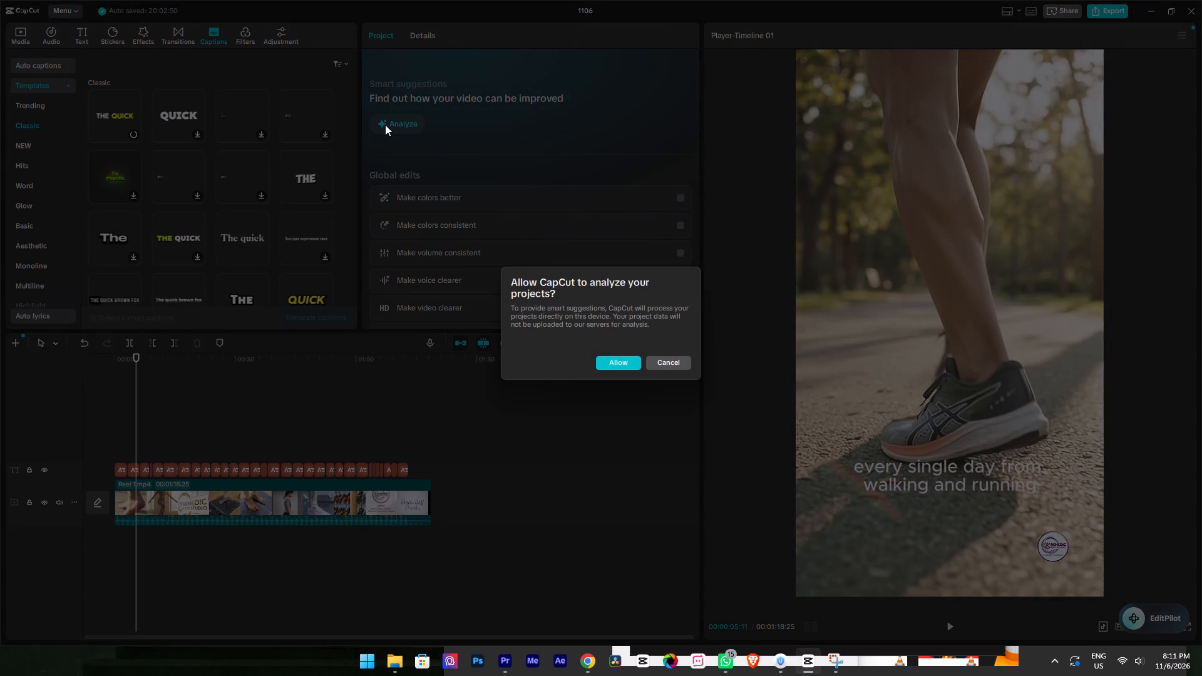
click(624, 364)
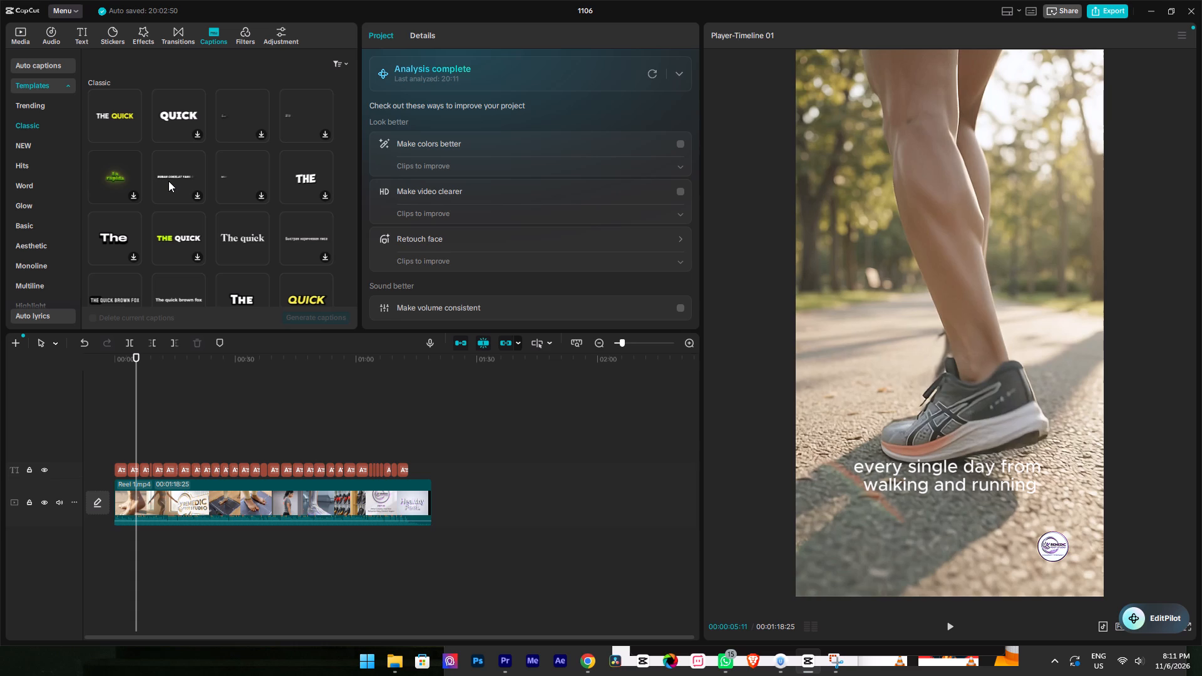
Enable the Make colors better enhancement and set its intensity to 30.
click(458, 141)
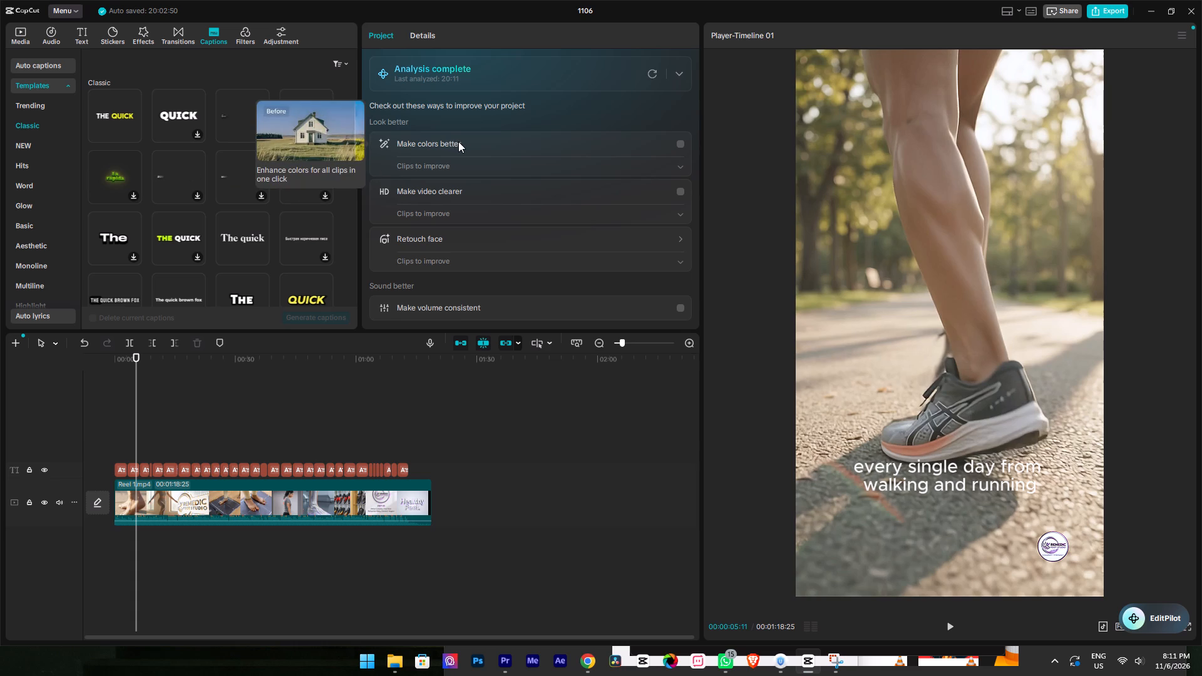
click(680, 143)
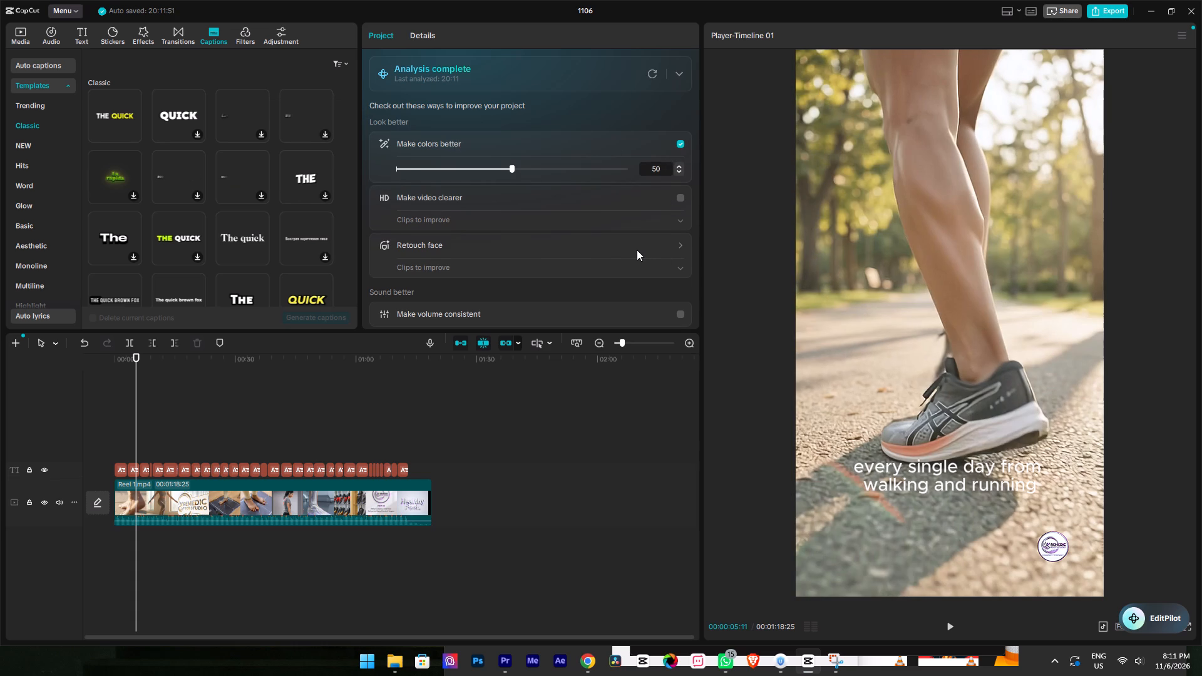
drag(515, 168, 466, 177)
drag(466, 177, 465, 177)
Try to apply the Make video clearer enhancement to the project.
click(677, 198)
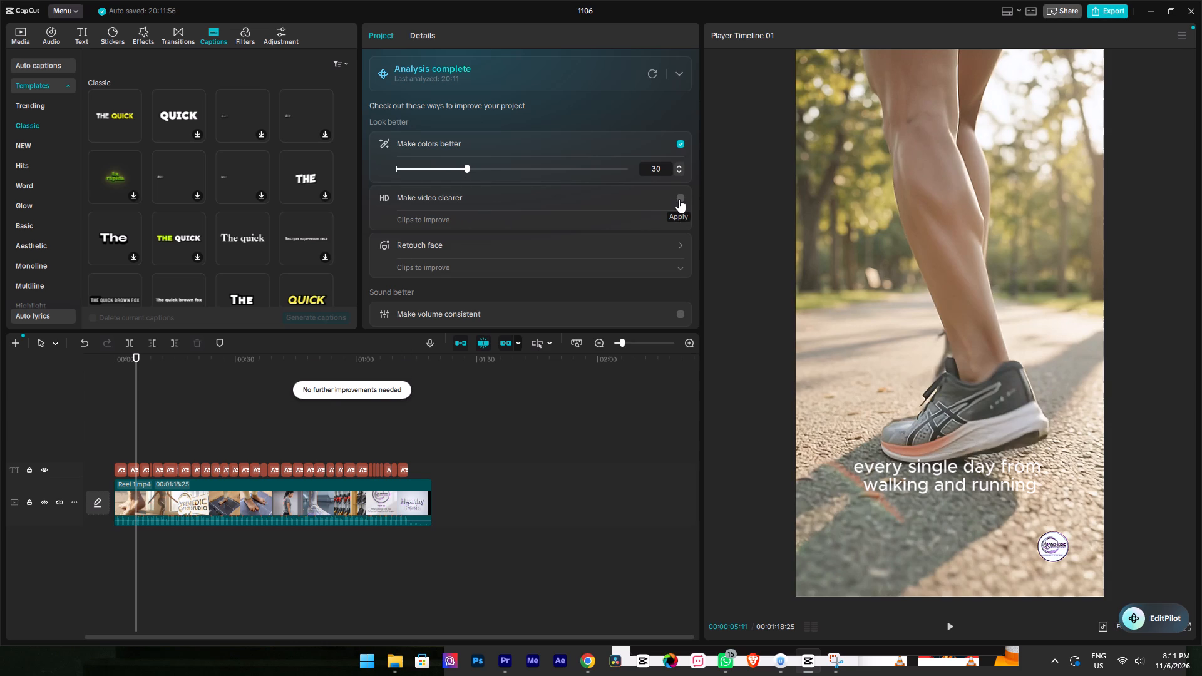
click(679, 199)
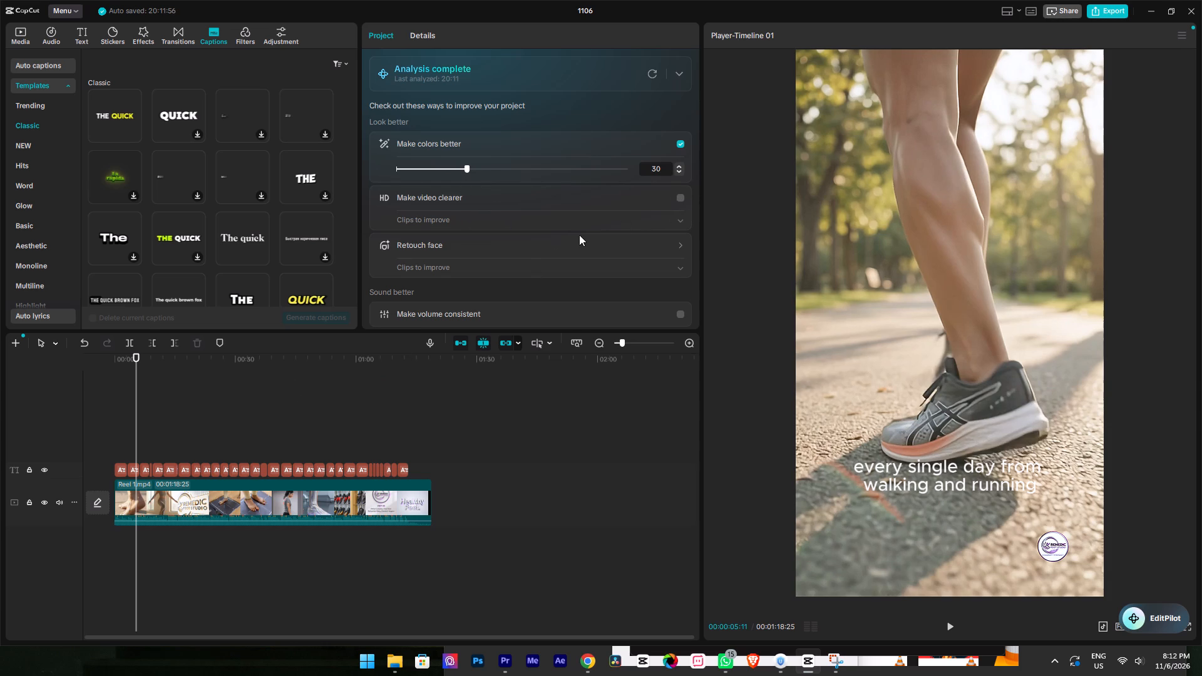
Enable the Make volume consistent enhancement for the project.
scroll(511, 231, down, 2)
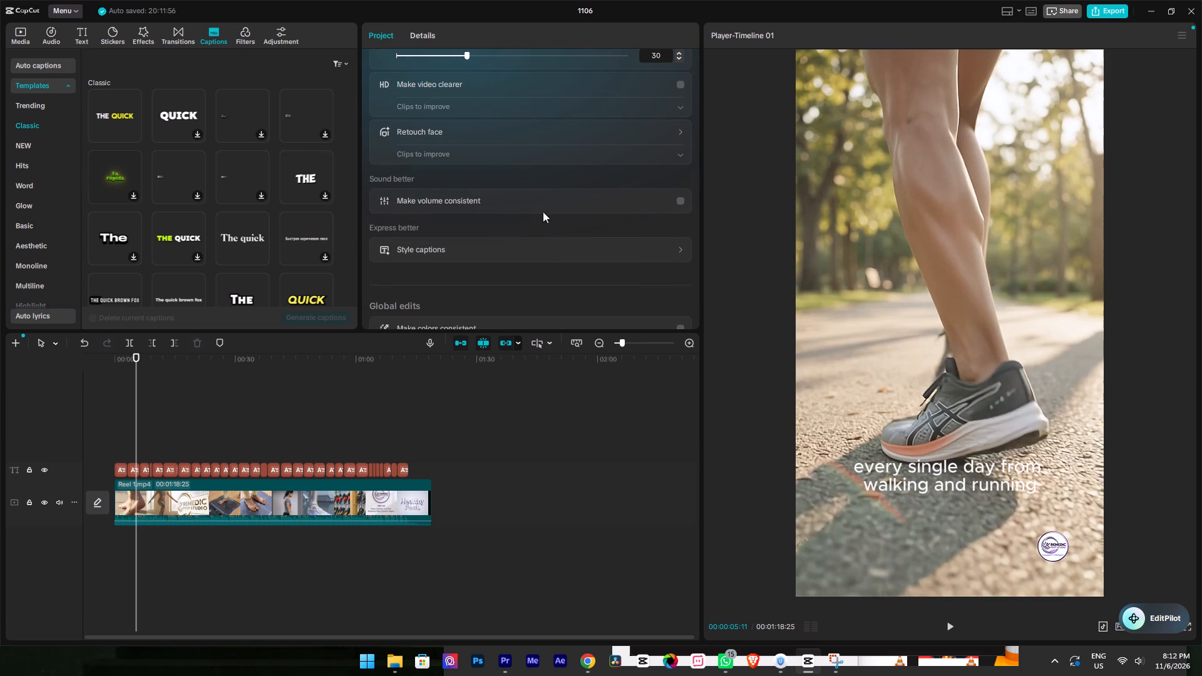
click(580, 200)
click(678, 201)
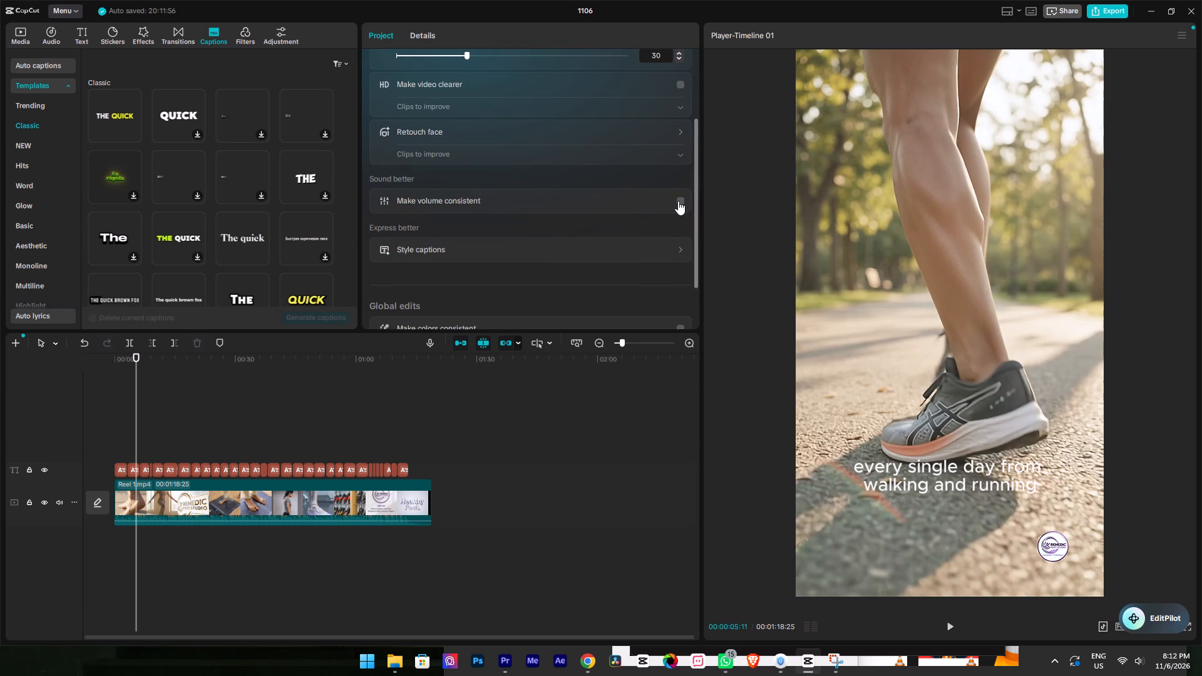
Open the Style captions suggestion to bring up the text templates for all captions.
click(514, 249)
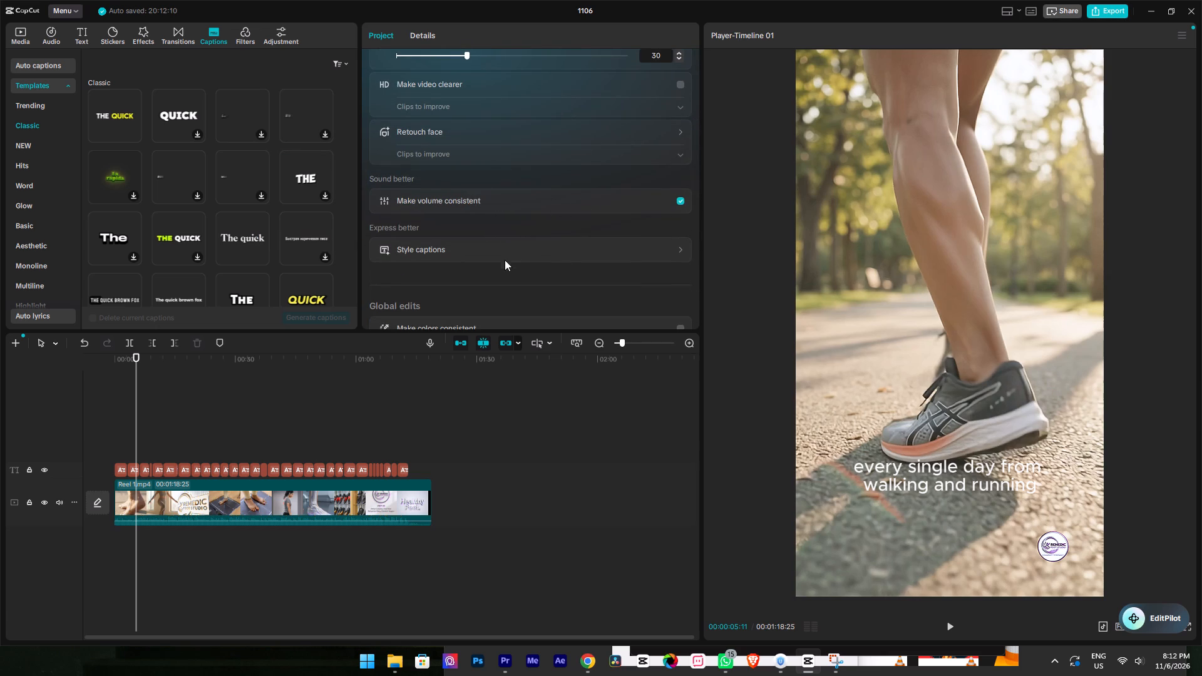
click(677, 245)
click(677, 245)
click(679, 255)
scroll(637, 255, down, 3)
click(384, 181)
click(445, 183)
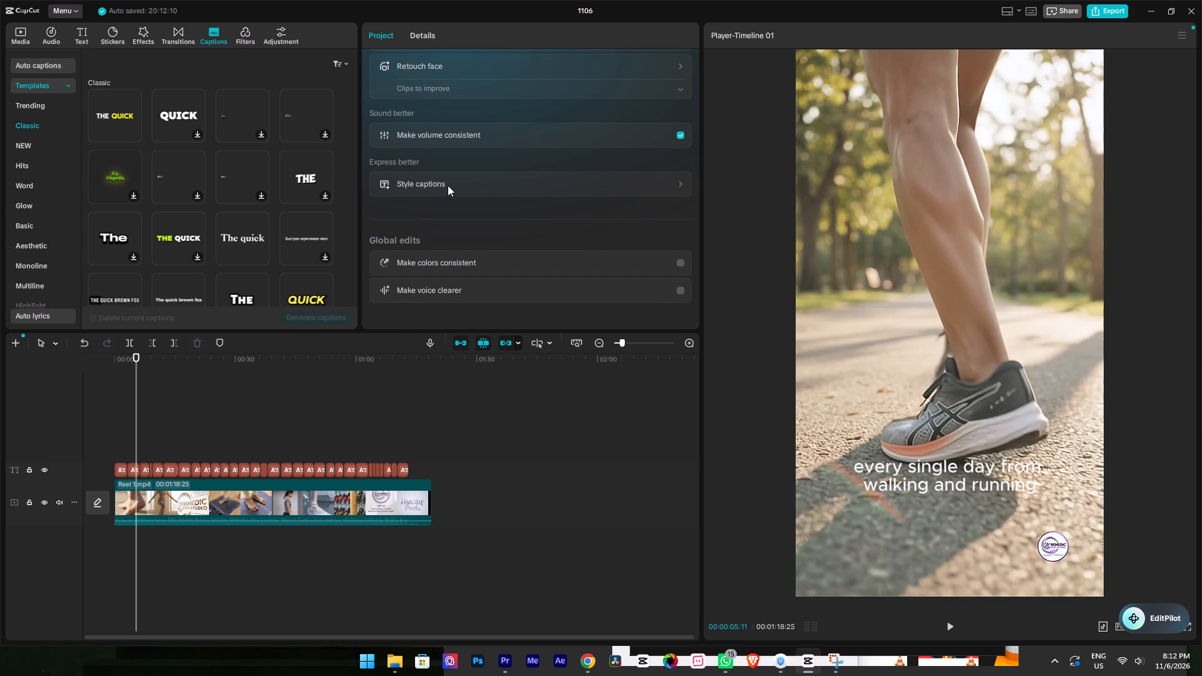
double_click(505, 187)
click(649, 192)
click(682, 184)
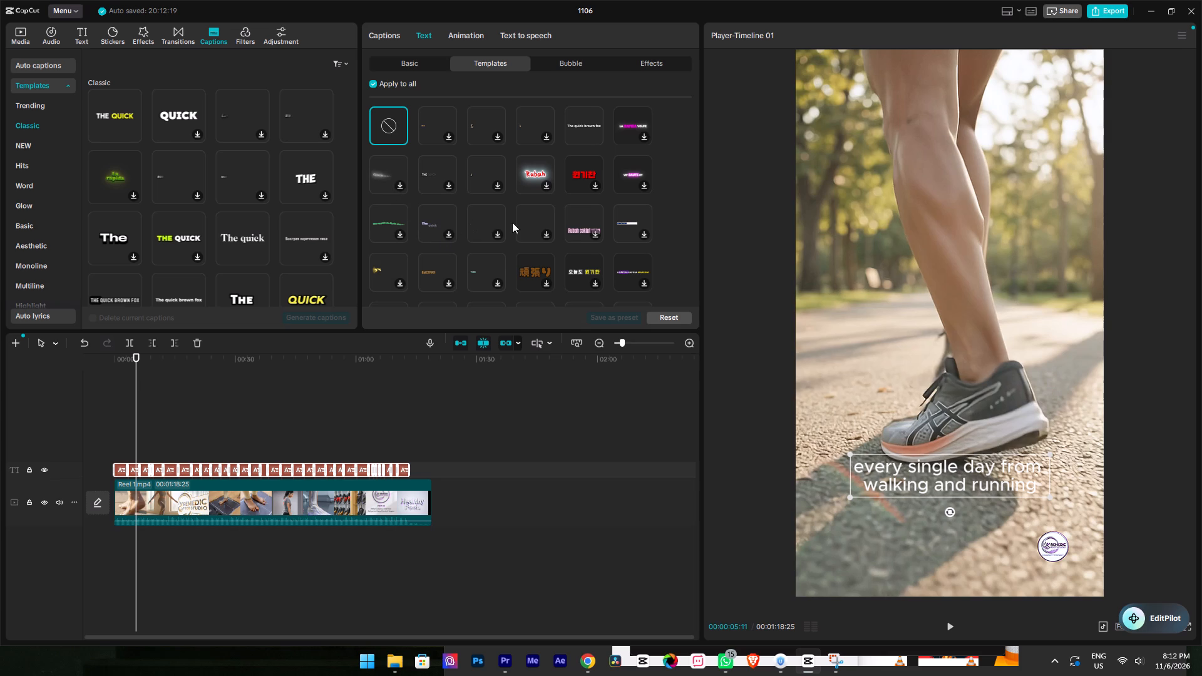
Apply the plain white "The quick brown fox" text template, beside the VOLPE BRUNA one, to all captions.
scroll(618, 237, down, 2)
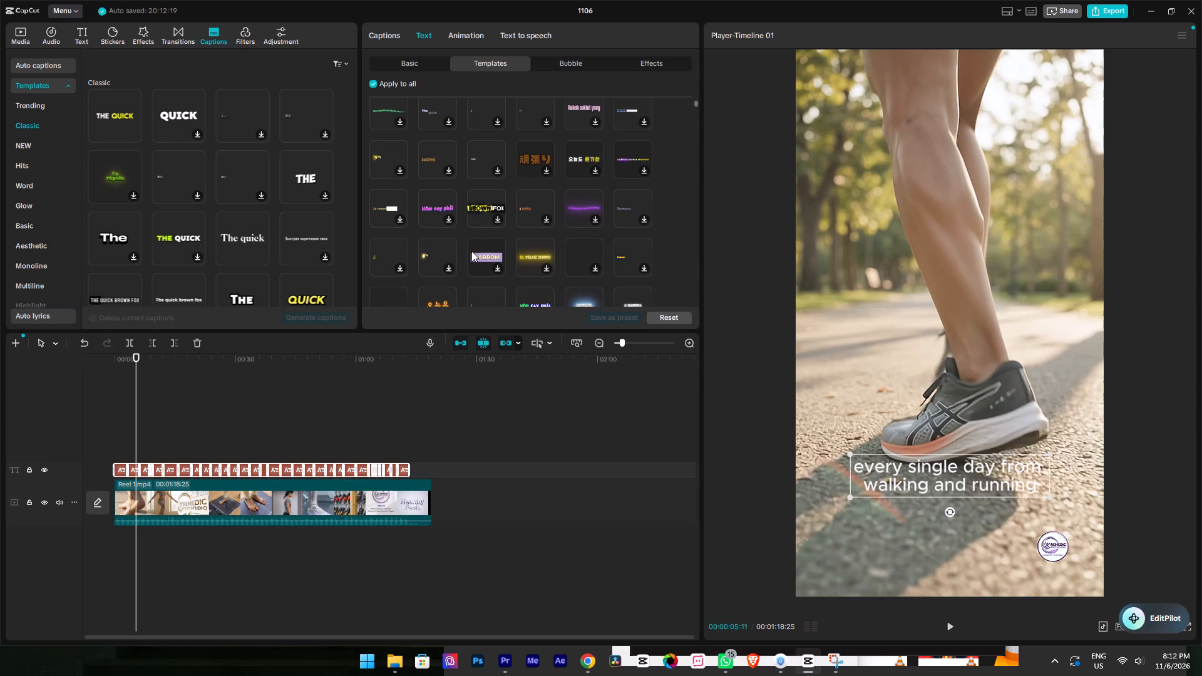
scroll(425, 262, down, 2)
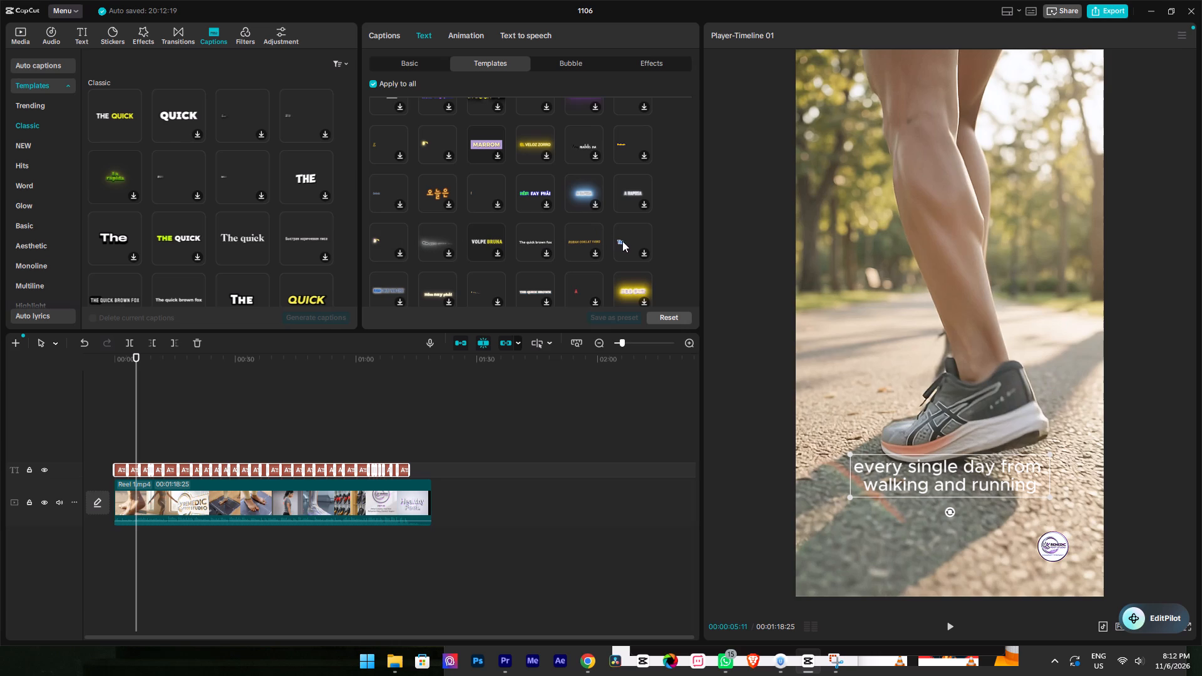
scroll(619, 249, down, 1)
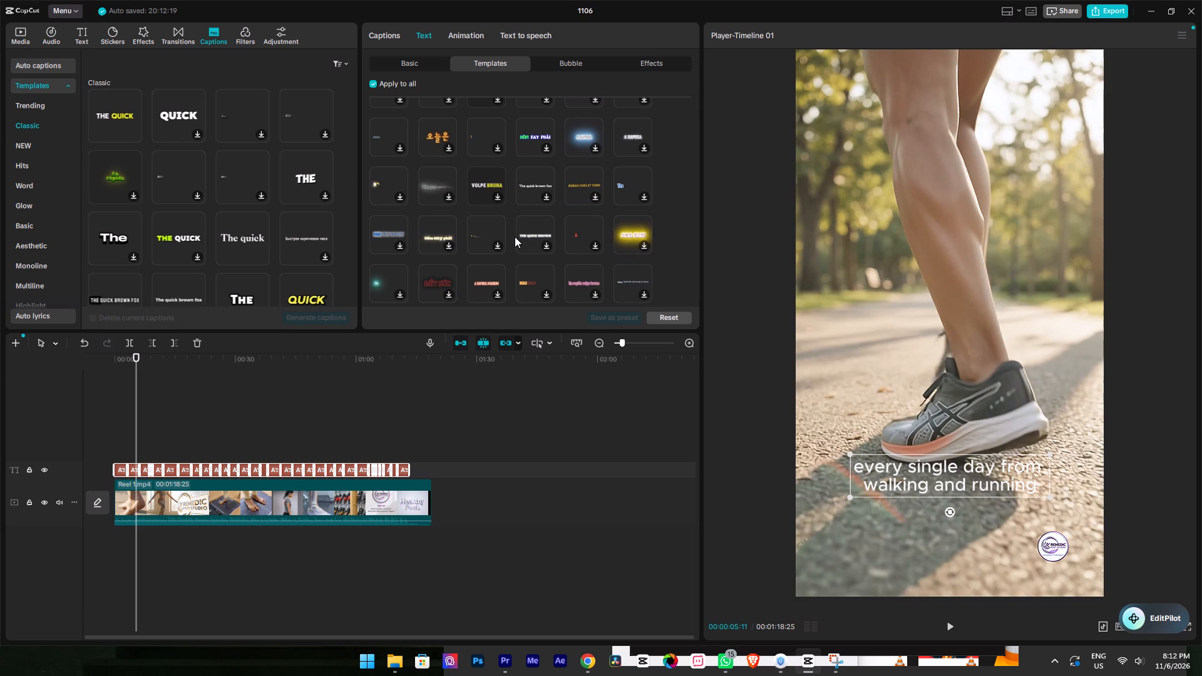
scroll(626, 281, down, 1)
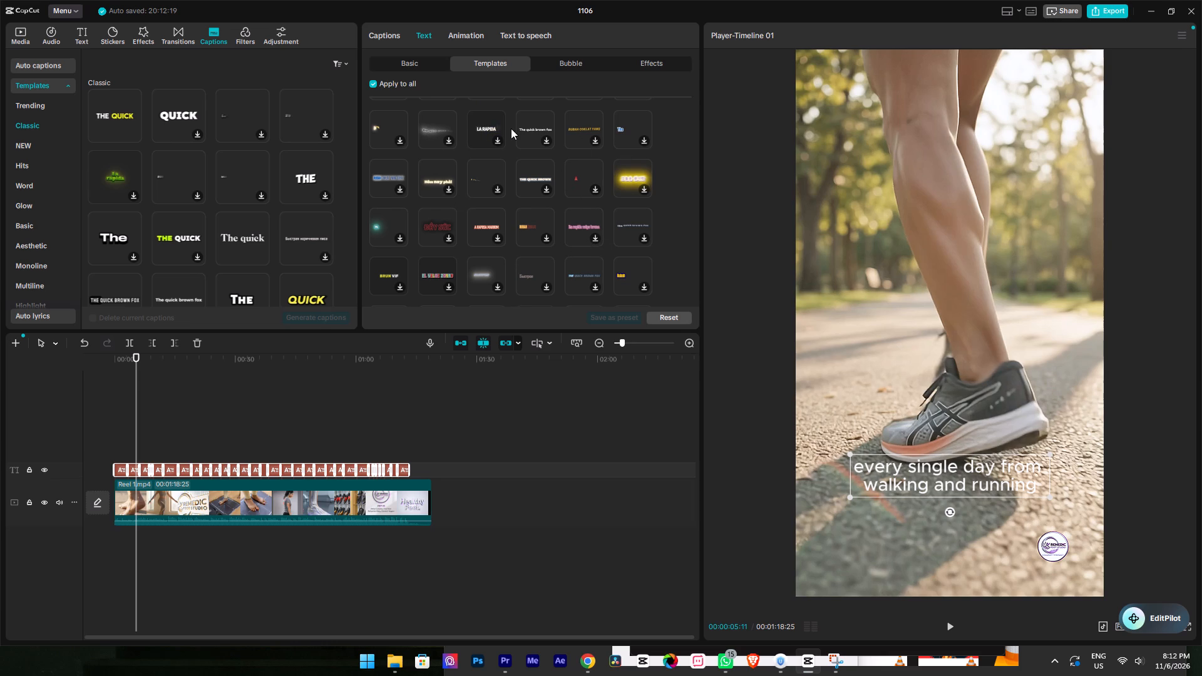
click(540, 142)
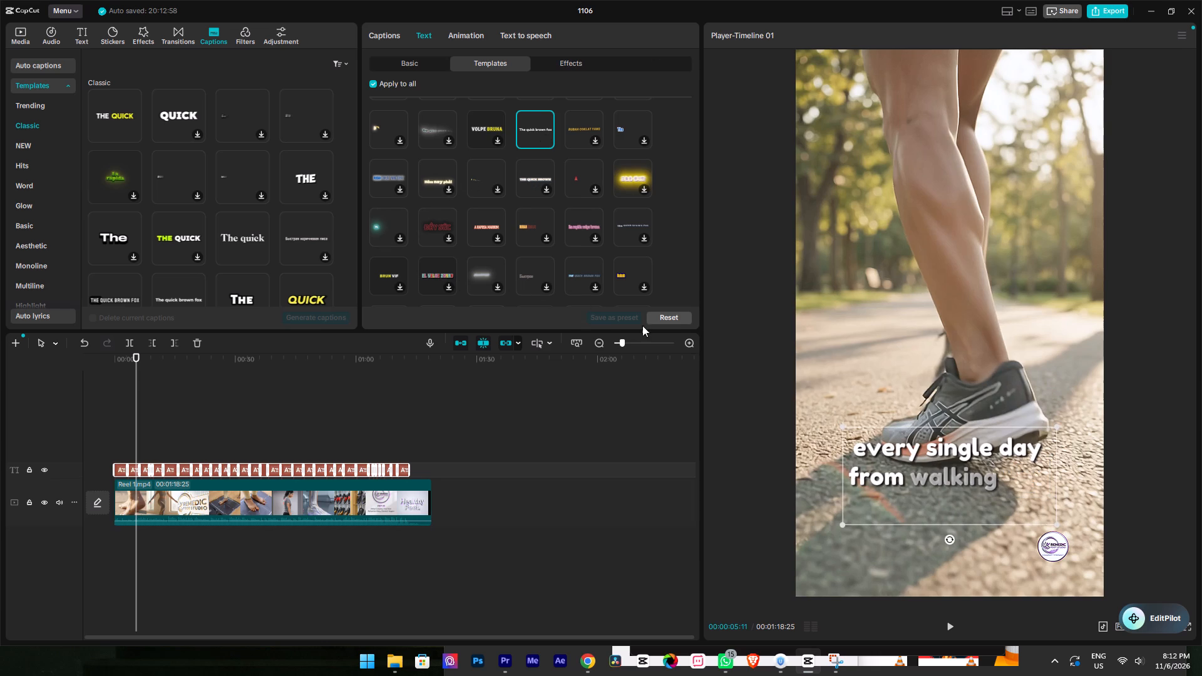
Play the reel from the start to review how the captions look with the new template.
drag(135, 360, 95, 361)
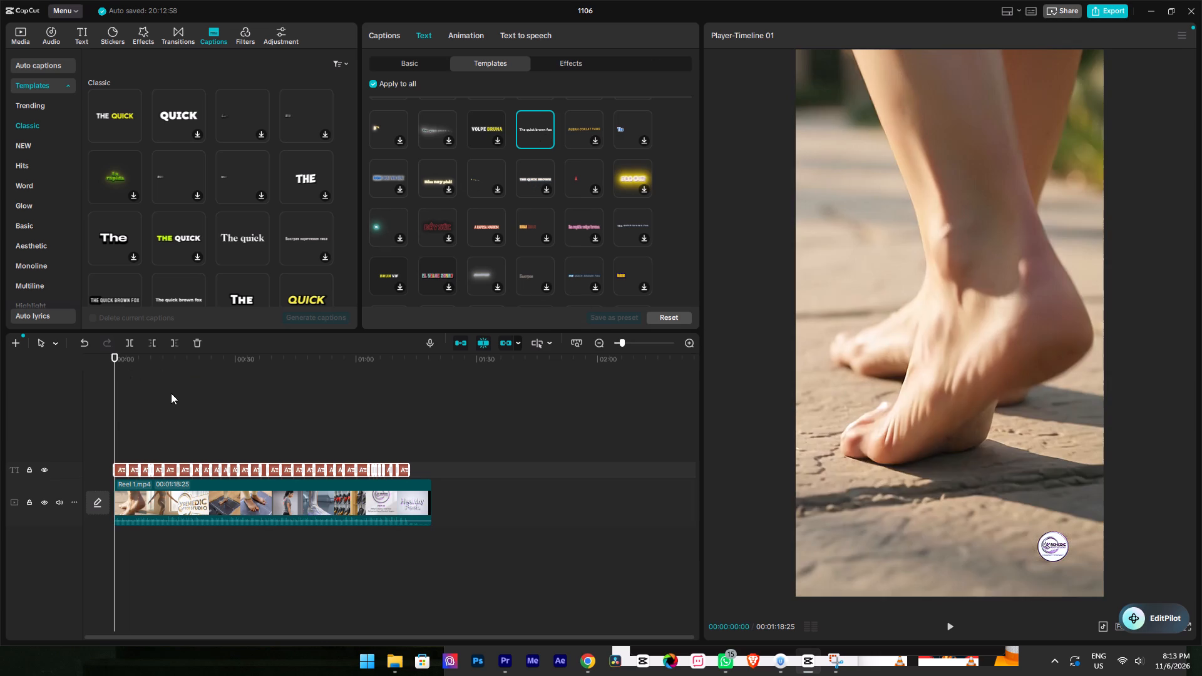
key(space)
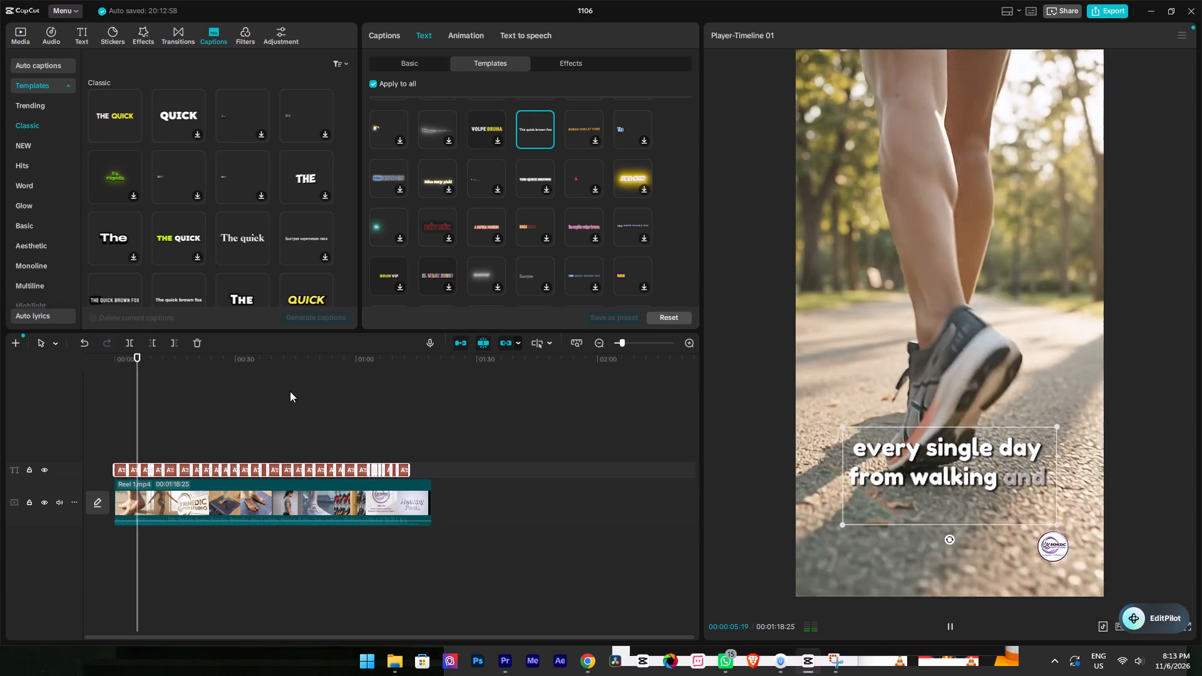
click(583, 59)
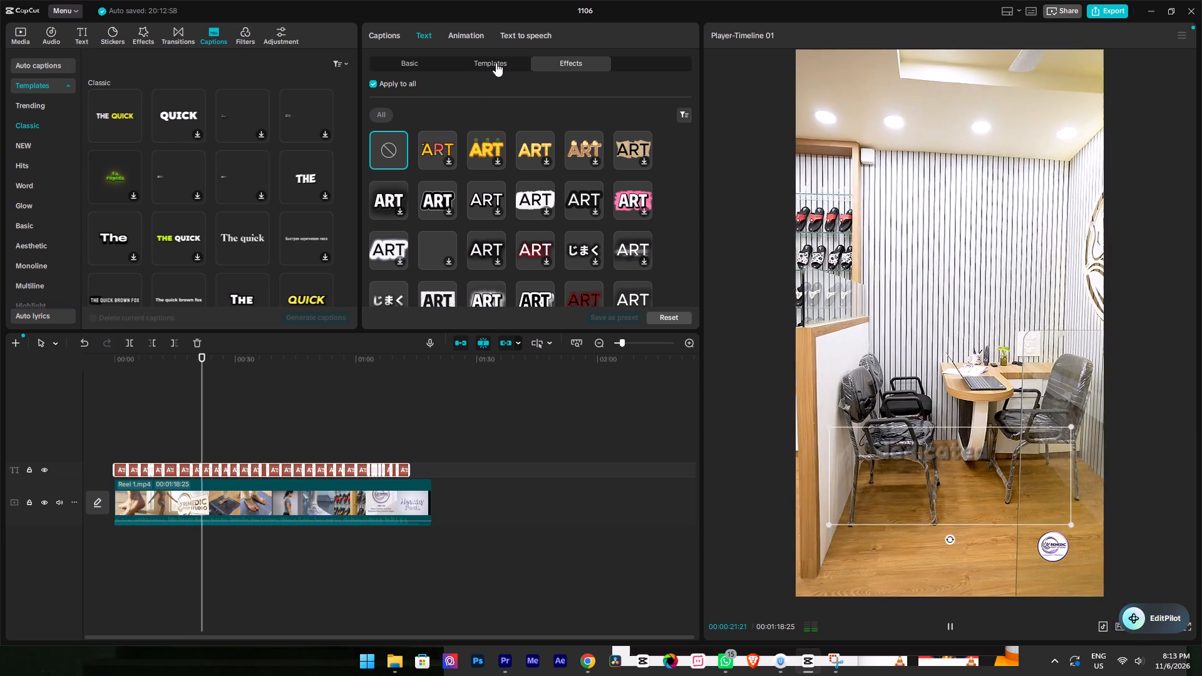
click(496, 63)
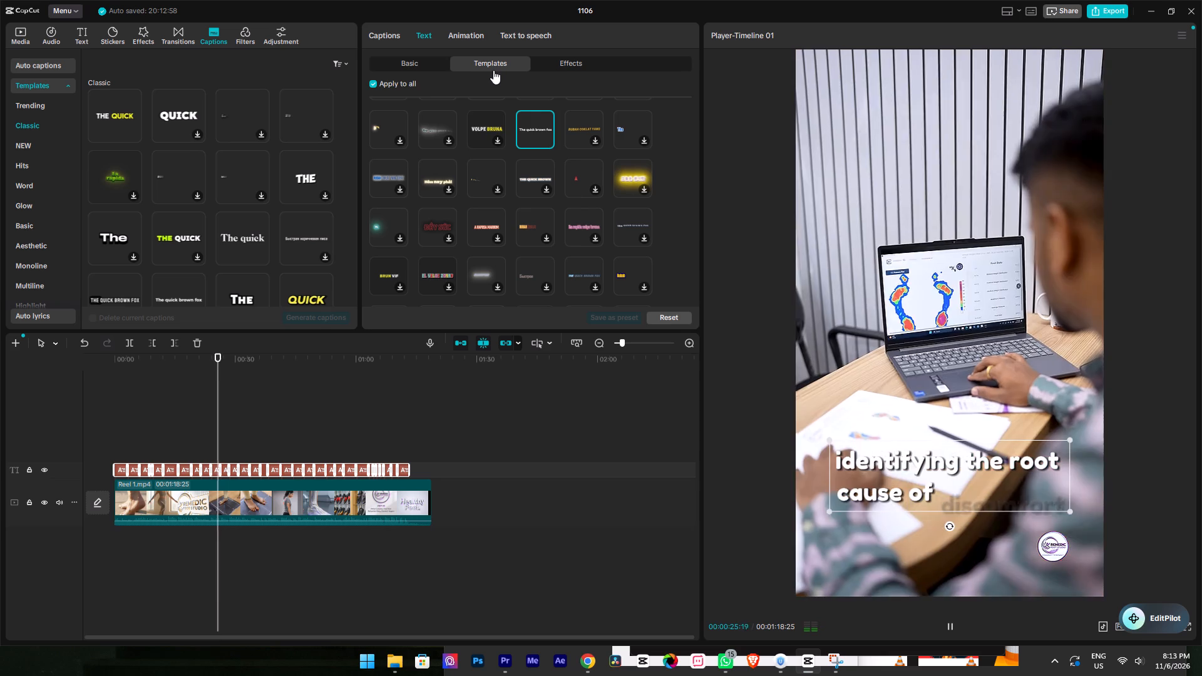
Bring up the captions' basic text settings and move the playhead to 00:00:29:17, on the "with advanced" caption.
drag(426, 56, 418, 56)
click(518, 113)
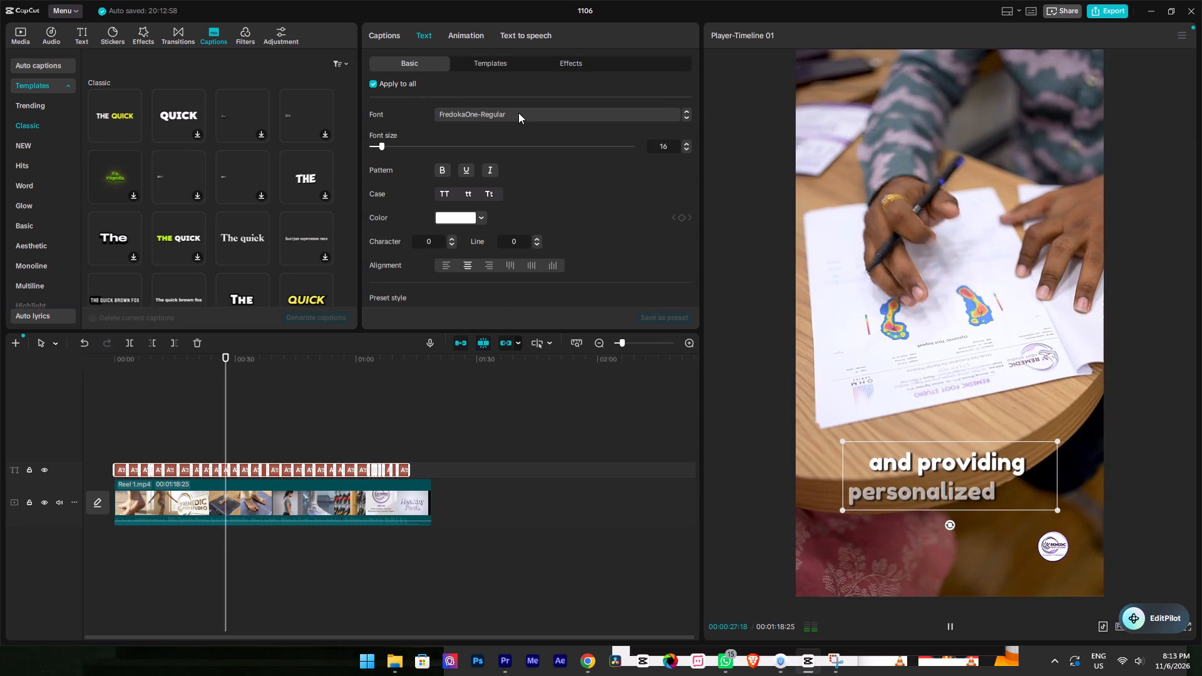
scroll(528, 230, up, 4)
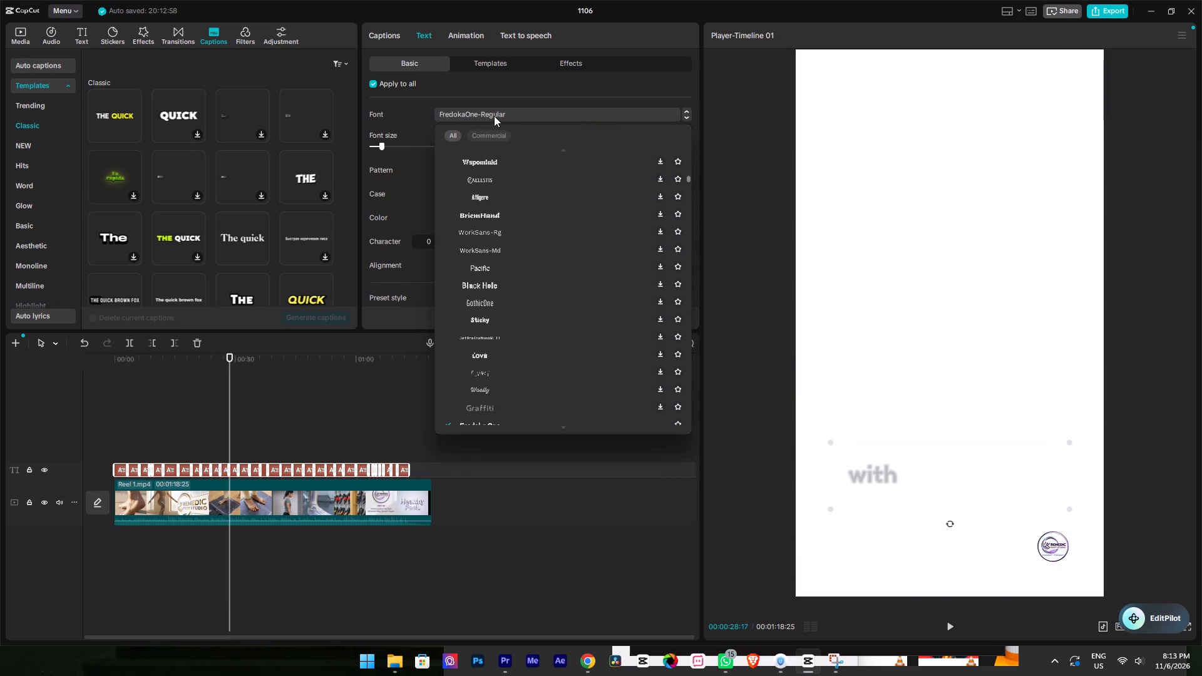
click(514, 108)
click(504, 114)
click(504, 114)
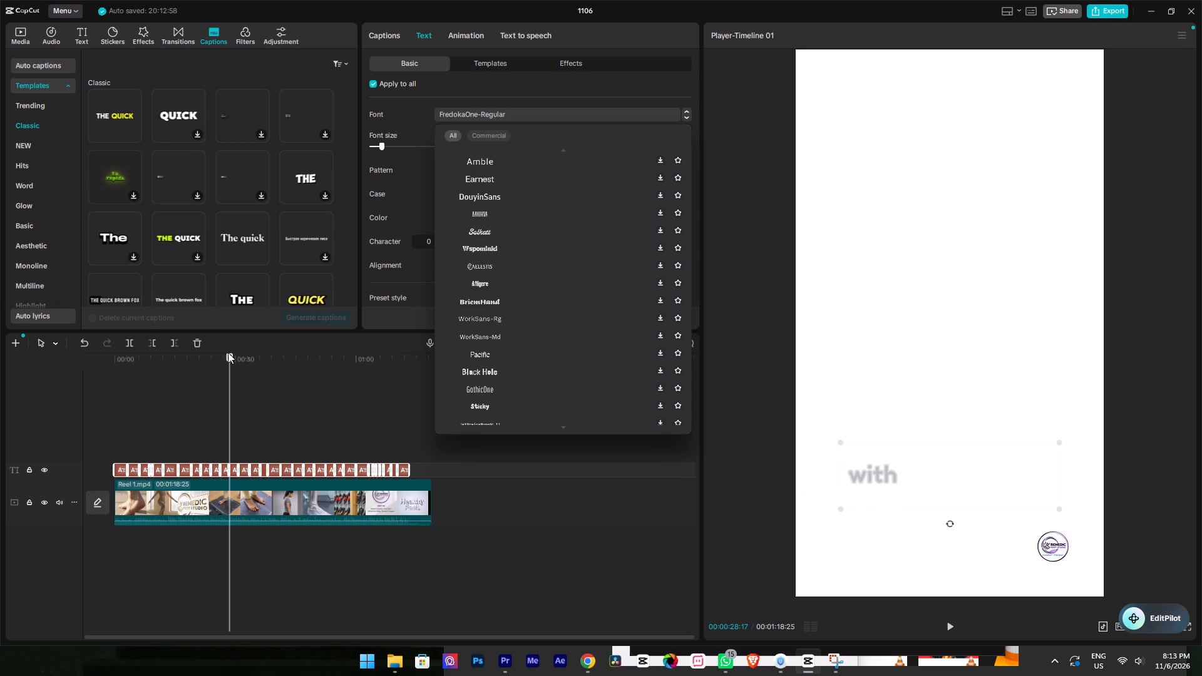
drag(228, 352, 234, 361)
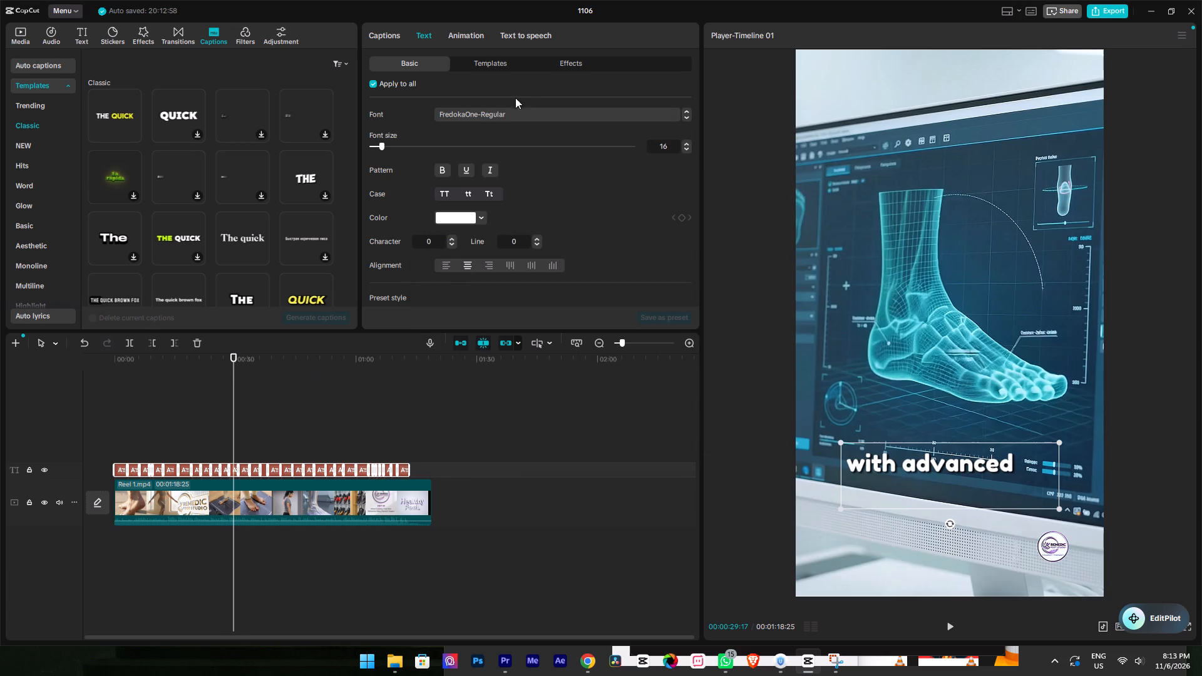
Browse the caption font list up to the System preset to look for a replacement font.
click(531, 116)
scroll(506, 172, up, 3)
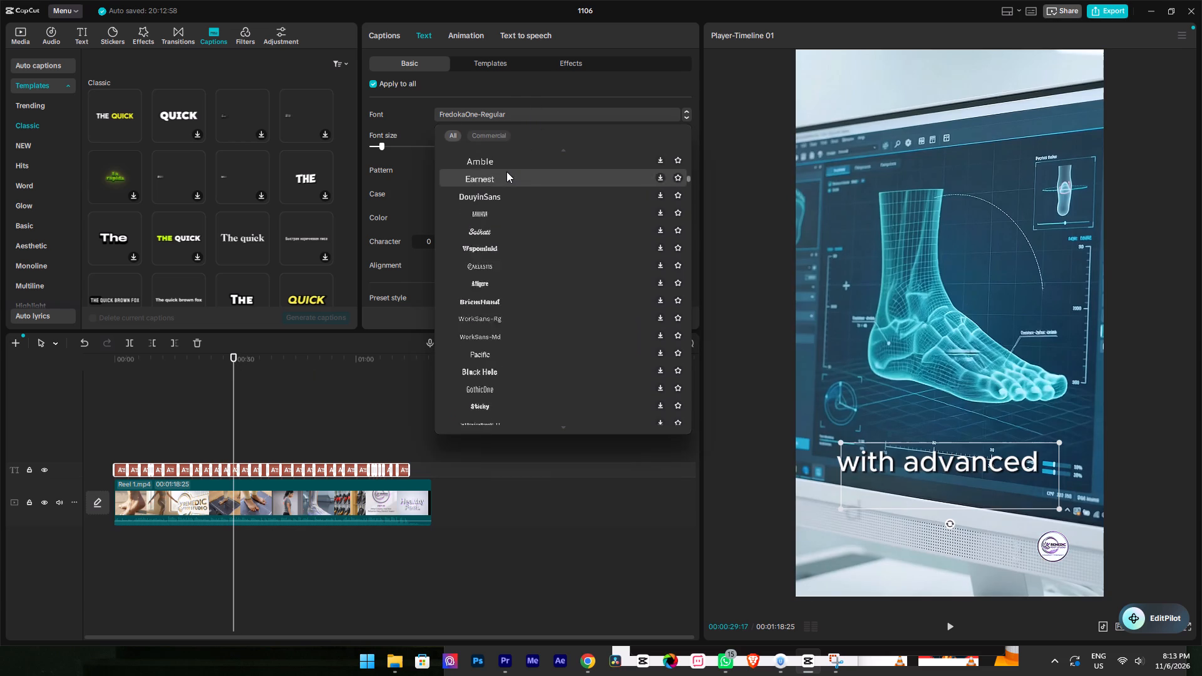
scroll(524, 192, up, 20)
scroll(524, 192, up, 18)
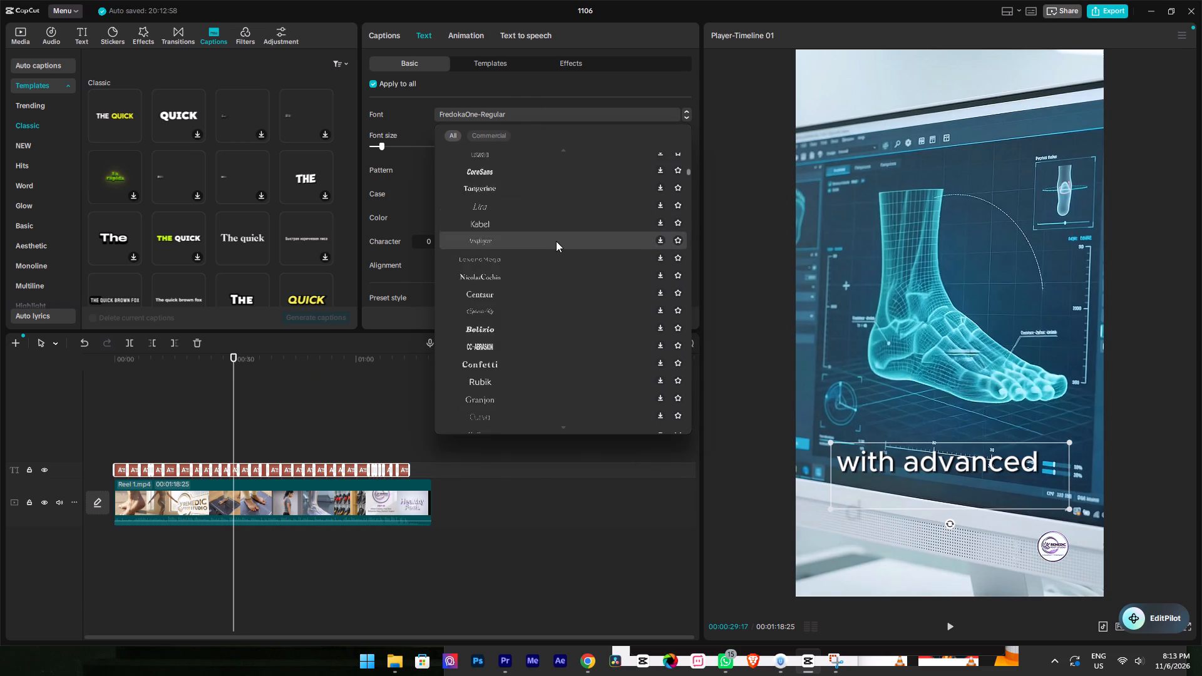
scroll(556, 241, up, 20)
scroll(556, 241, up, 20)
scroll(556, 241, up, 6)
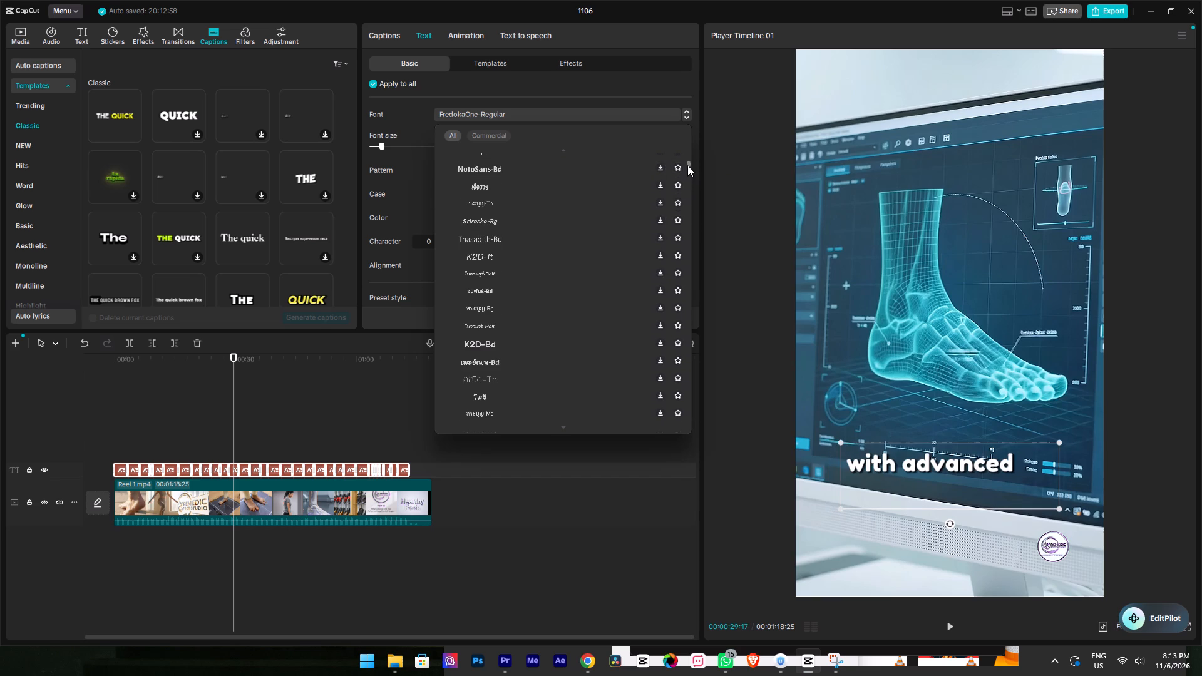
drag(689, 162, 694, 120)
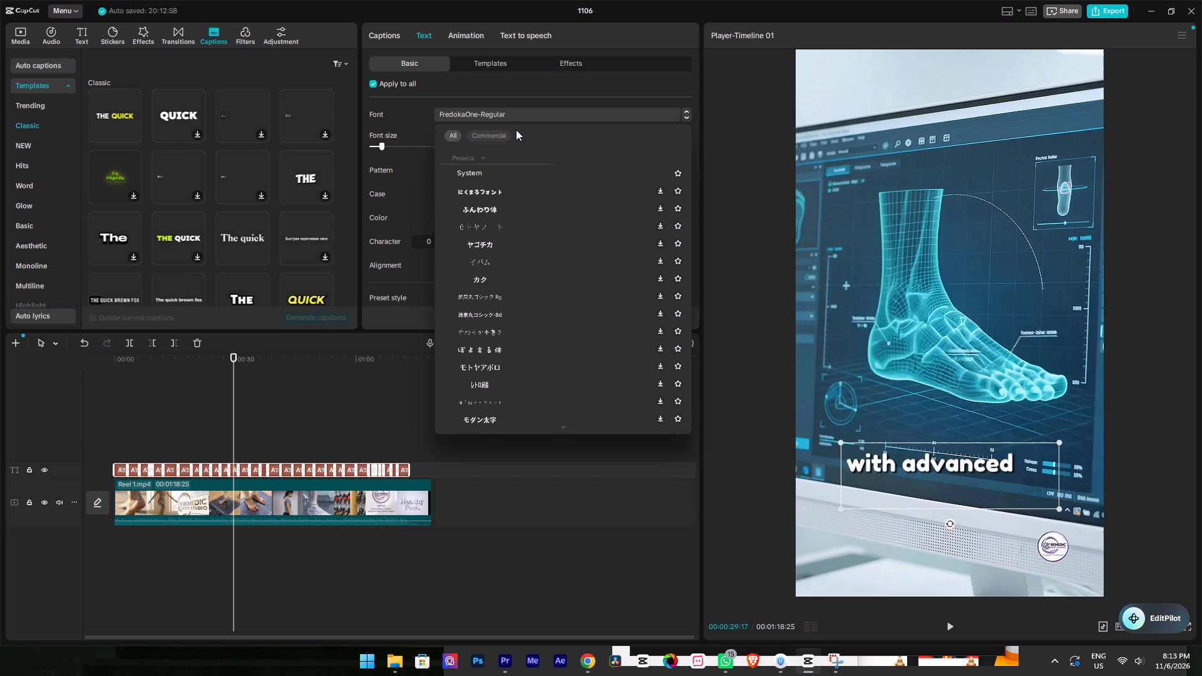
click(494, 110)
click(496, 110)
click(506, 116)
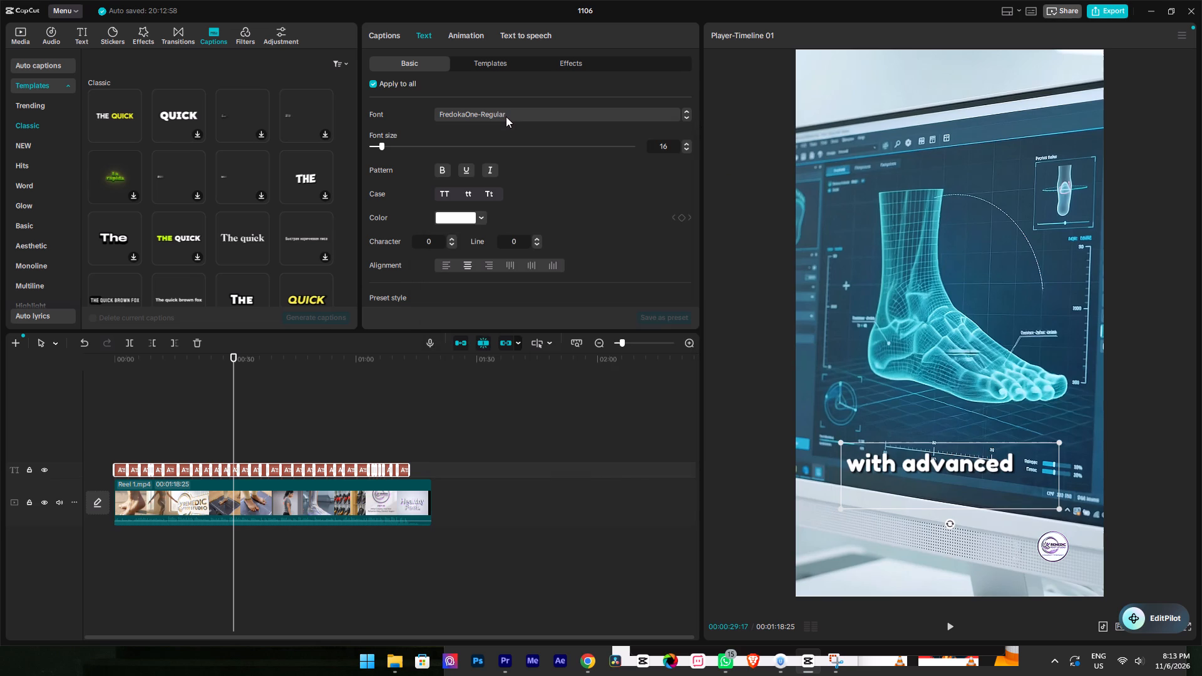
click(506, 113)
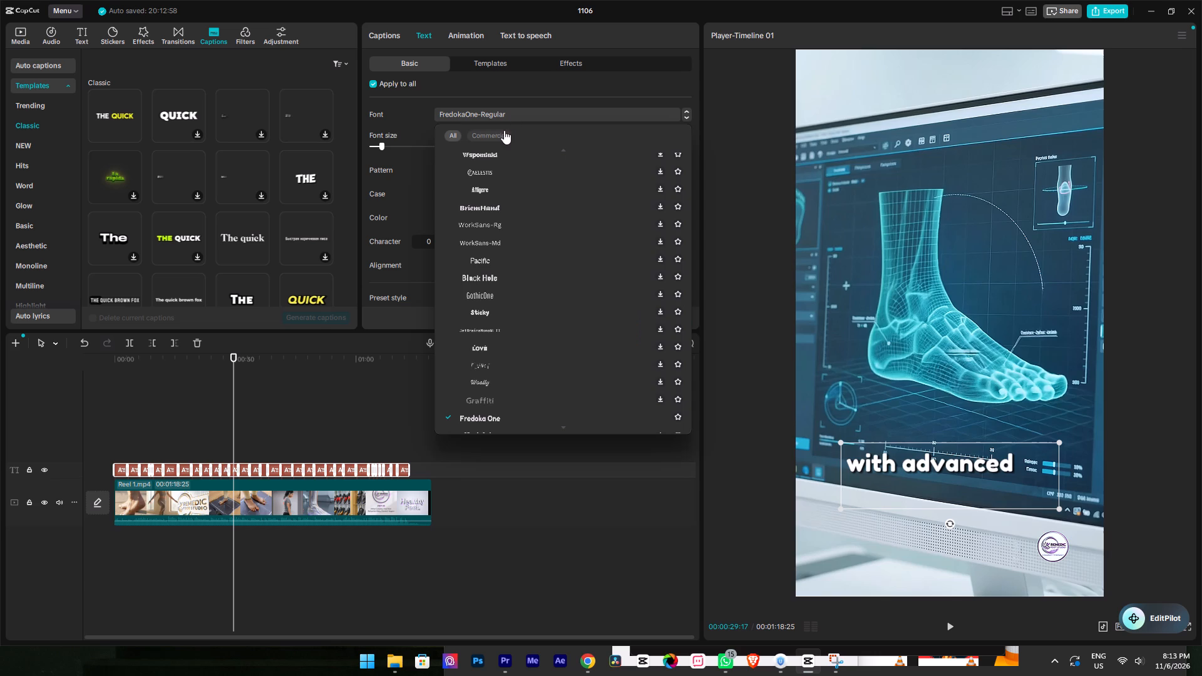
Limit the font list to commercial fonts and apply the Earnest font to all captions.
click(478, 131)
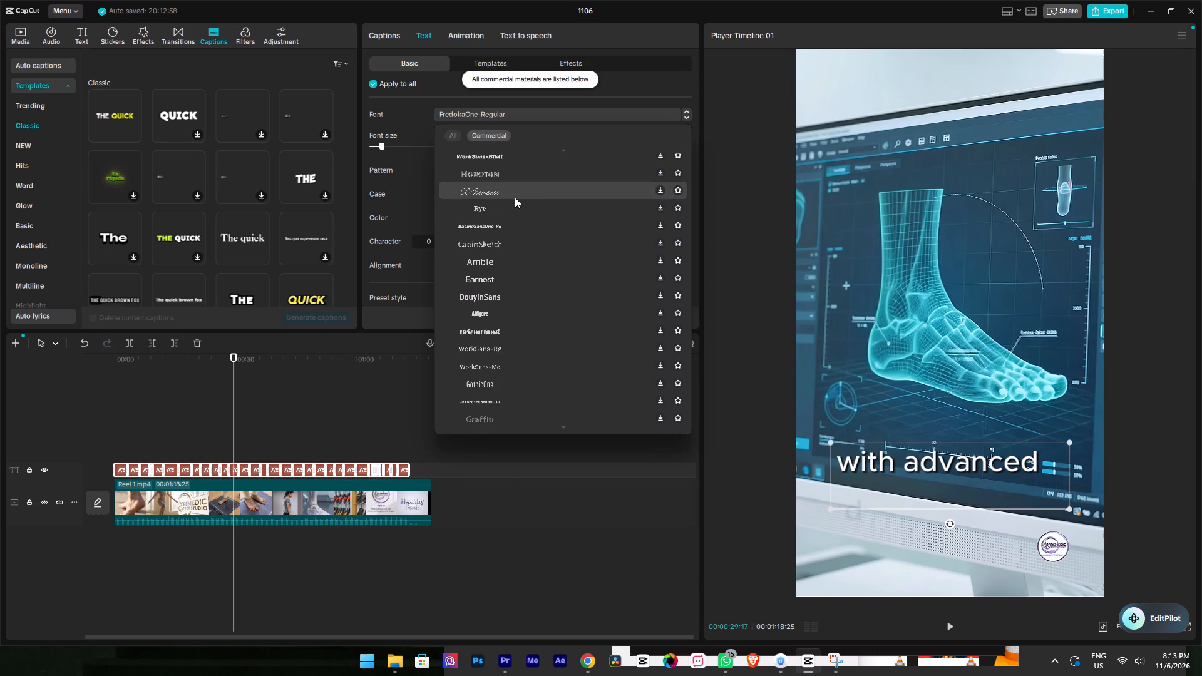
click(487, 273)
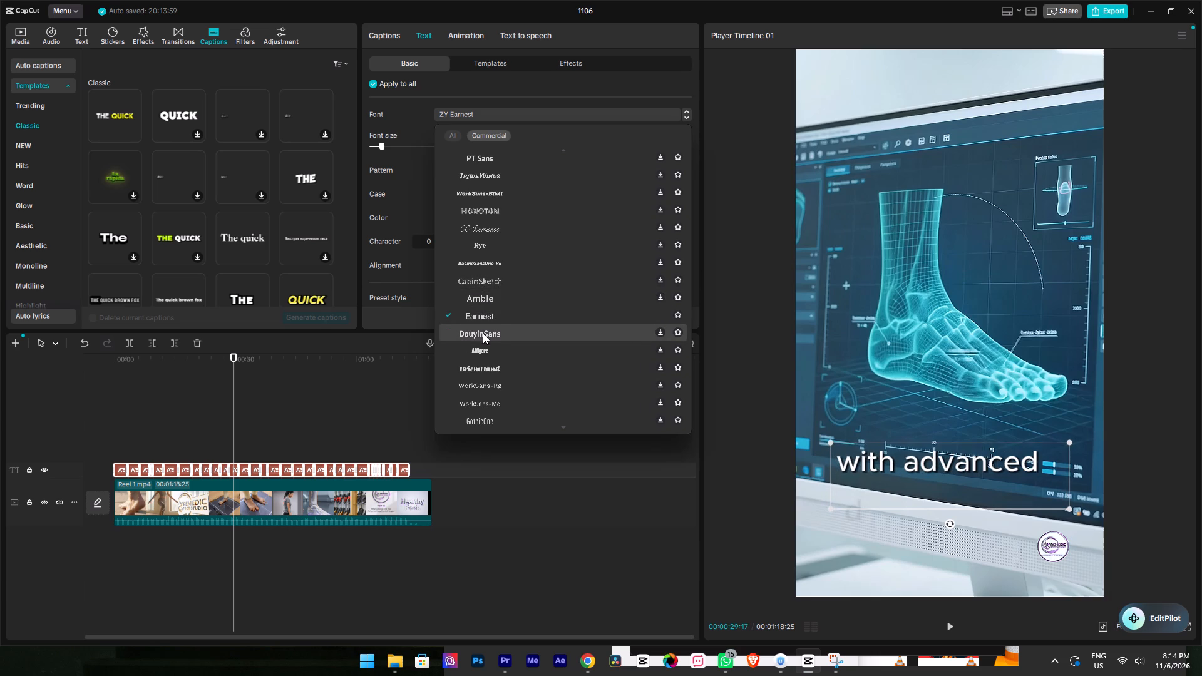
Look through the commercial fonts for another candidate for the captions.
scroll(500, 330, down, 7)
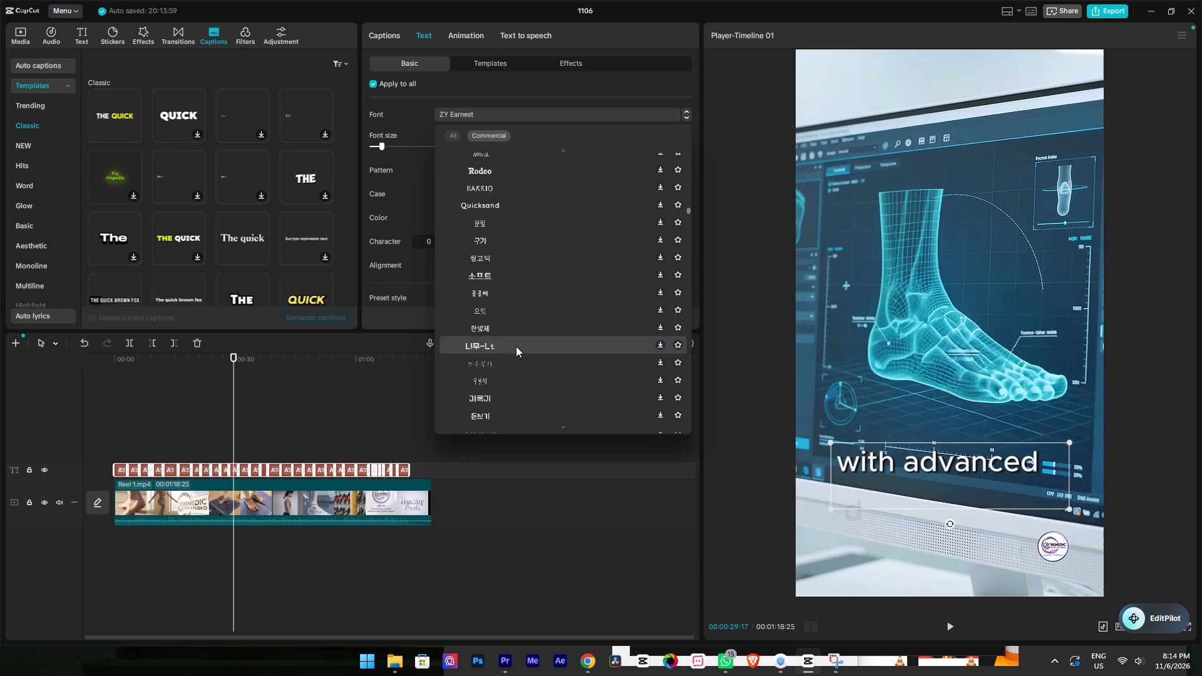
scroll(516, 346, down, 16)
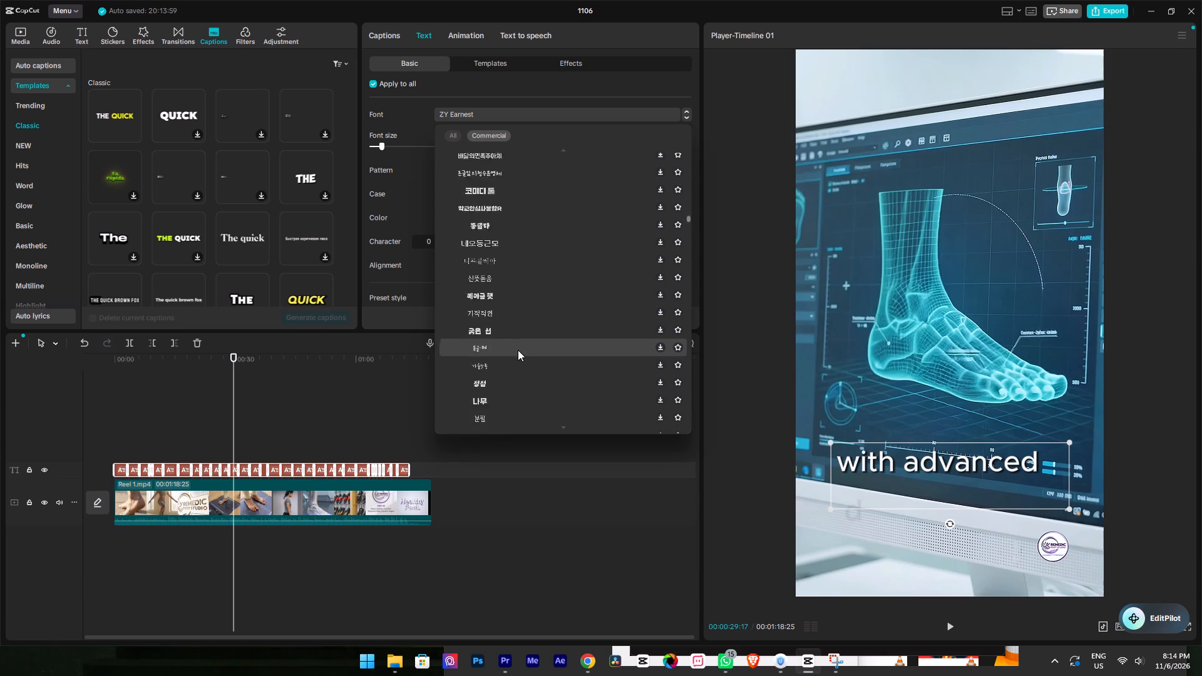
scroll(518, 350, down, 16)
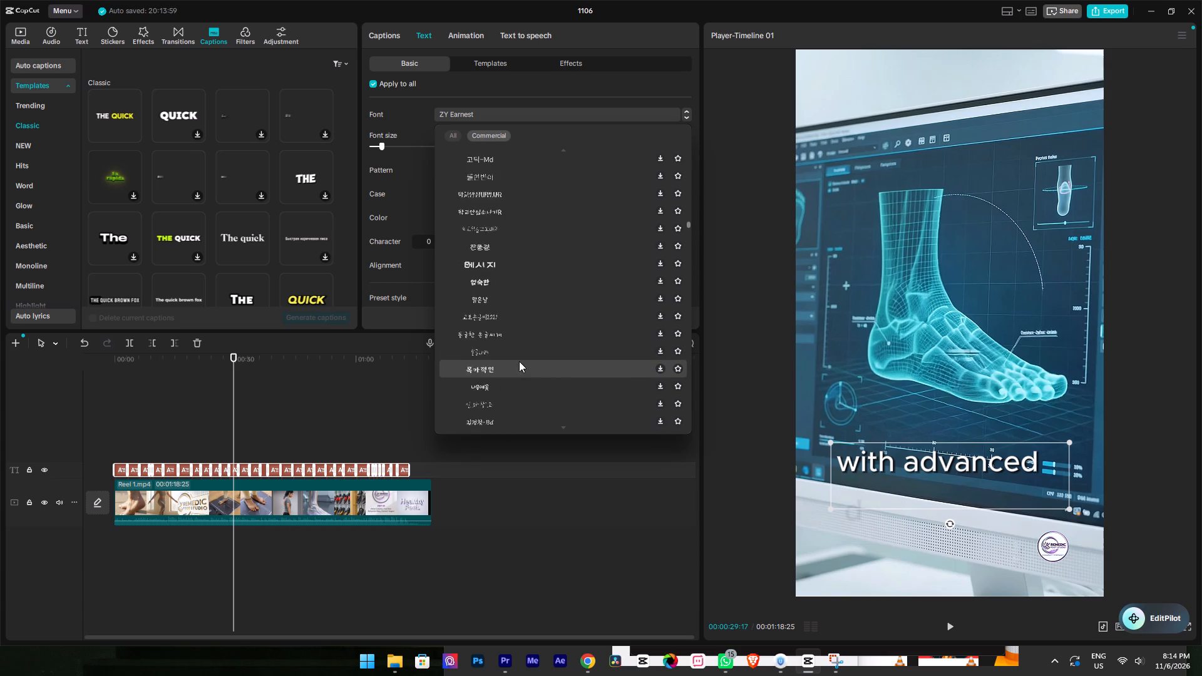
scroll(519, 361, down, 13)
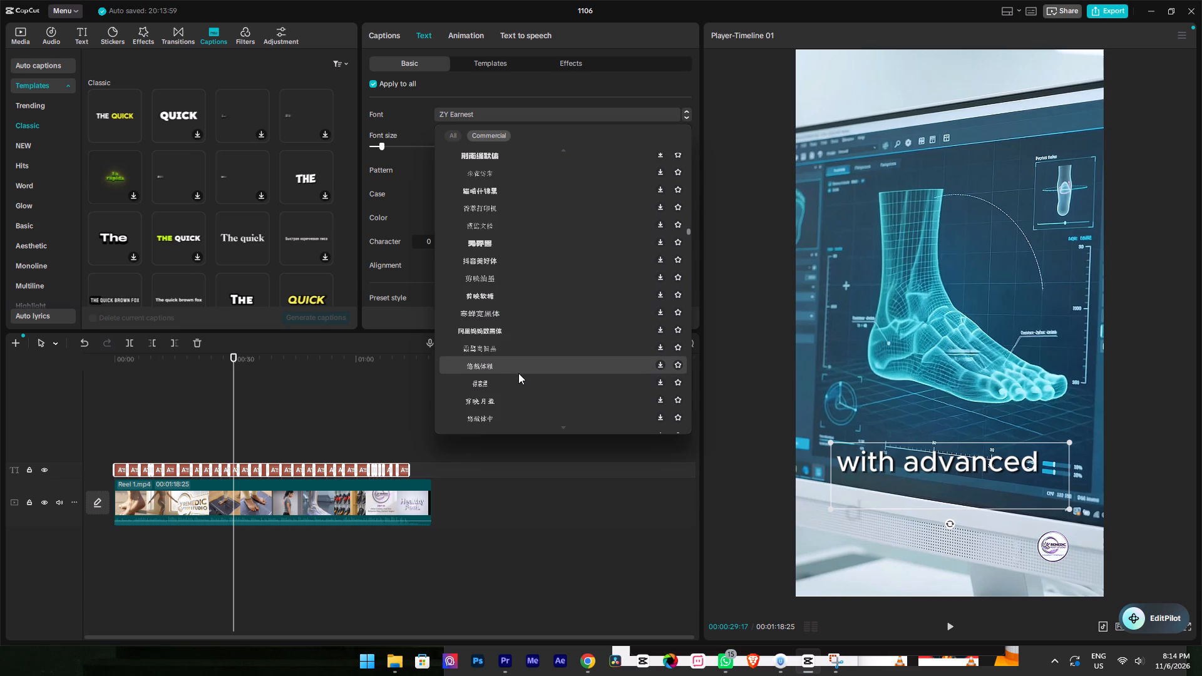
scroll(518, 373, down, 7)
scroll(518, 379, up, 20)
scroll(518, 379, up, 9)
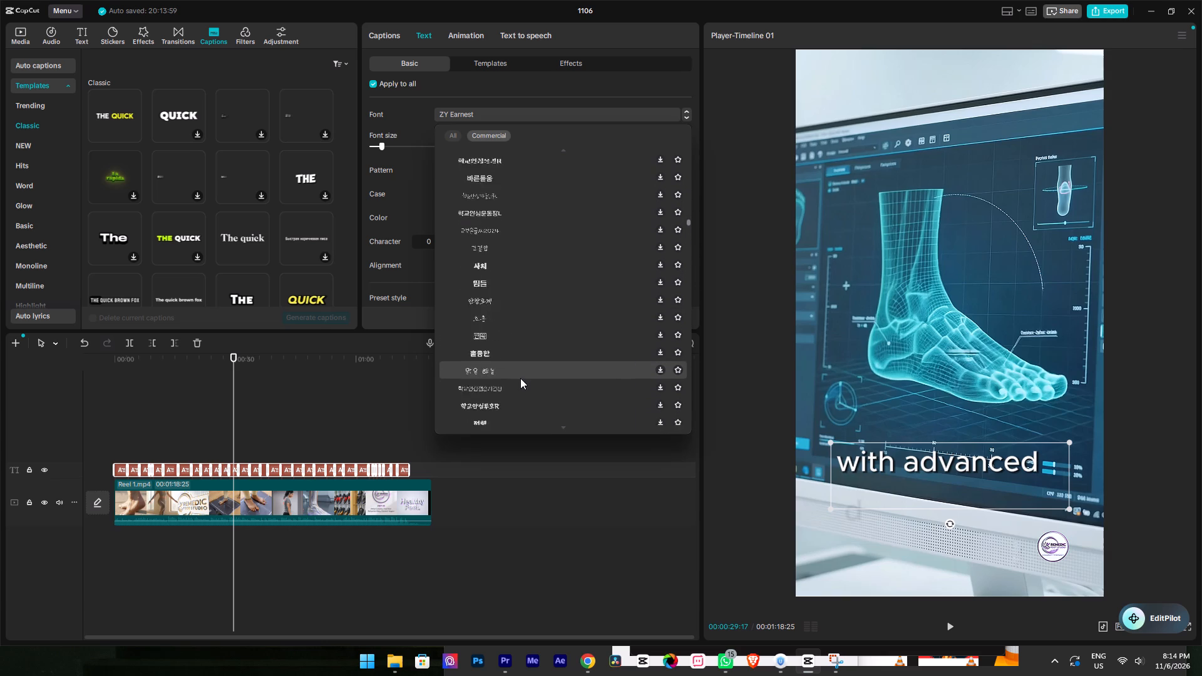
scroll(520, 378, up, 5)
scroll(520, 378, down, 1)
scroll(523, 377, up, 12)
scroll(593, 302, up, 17)
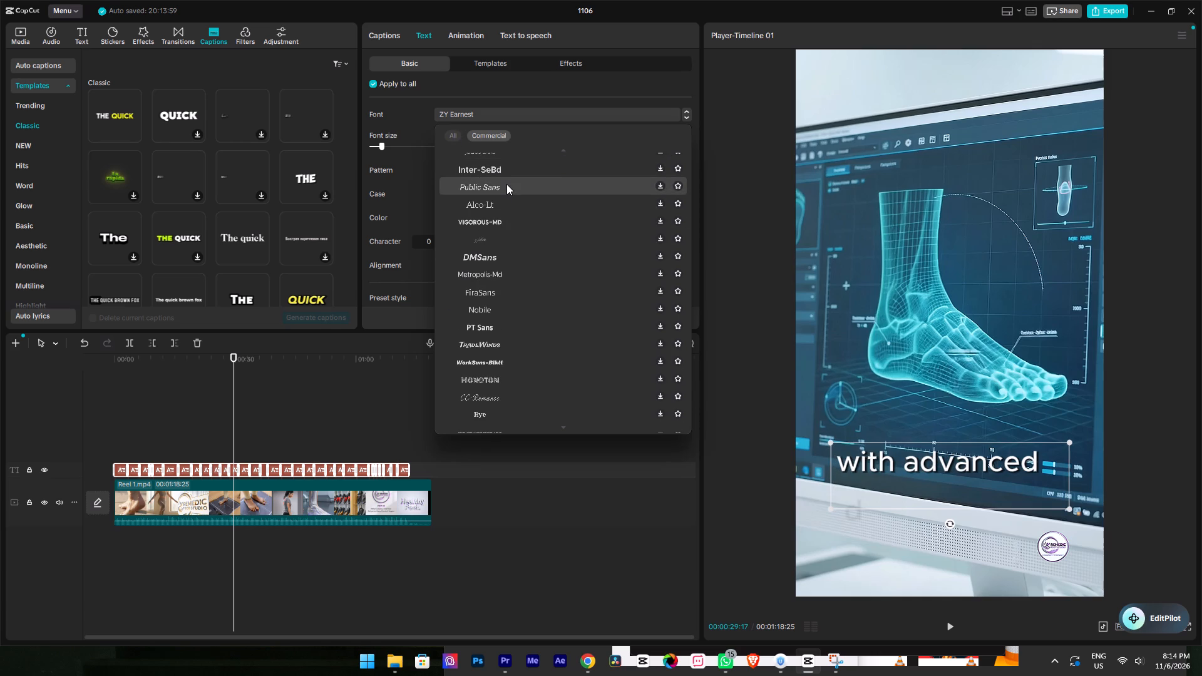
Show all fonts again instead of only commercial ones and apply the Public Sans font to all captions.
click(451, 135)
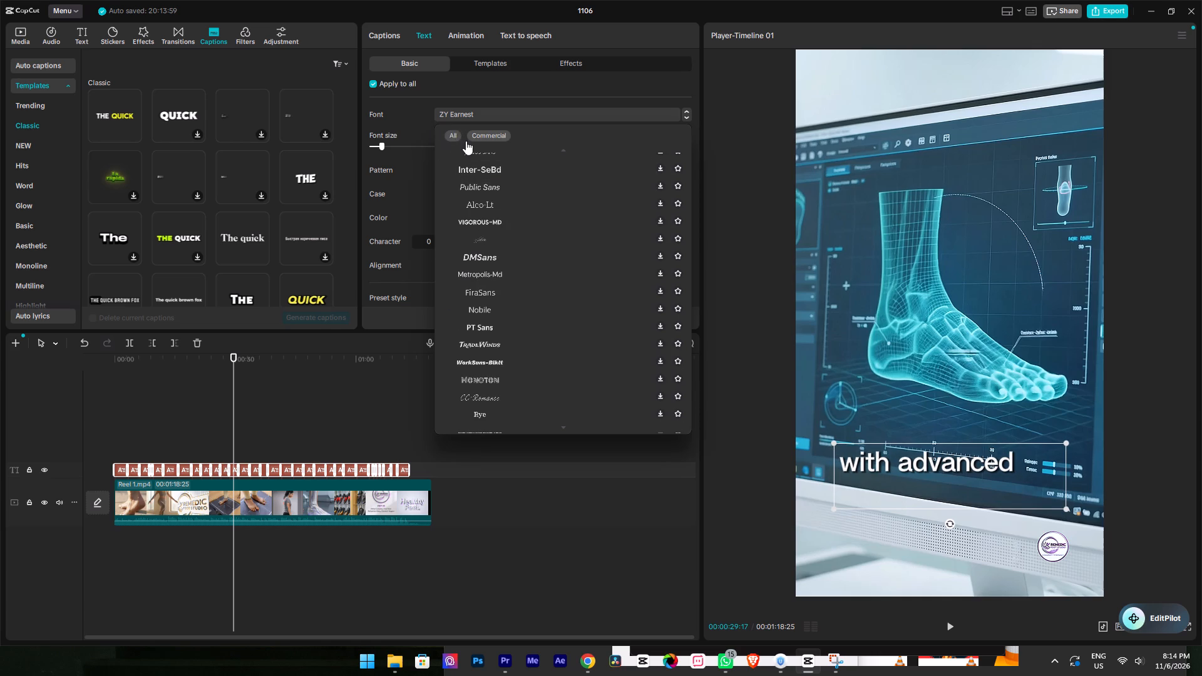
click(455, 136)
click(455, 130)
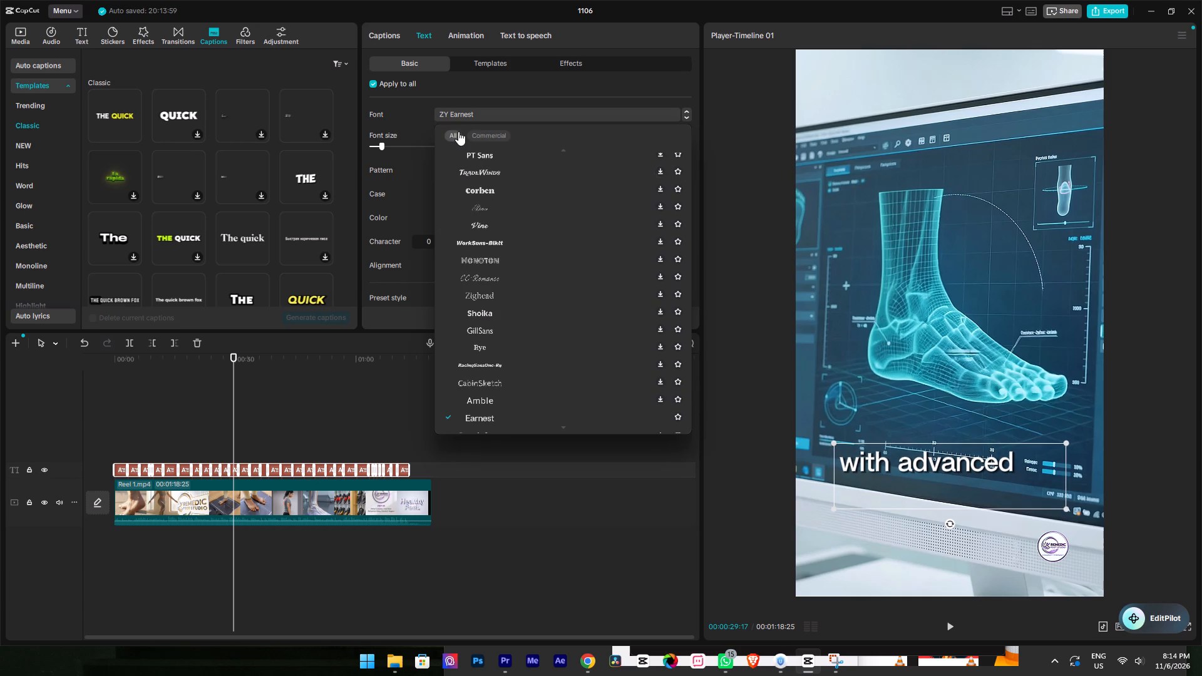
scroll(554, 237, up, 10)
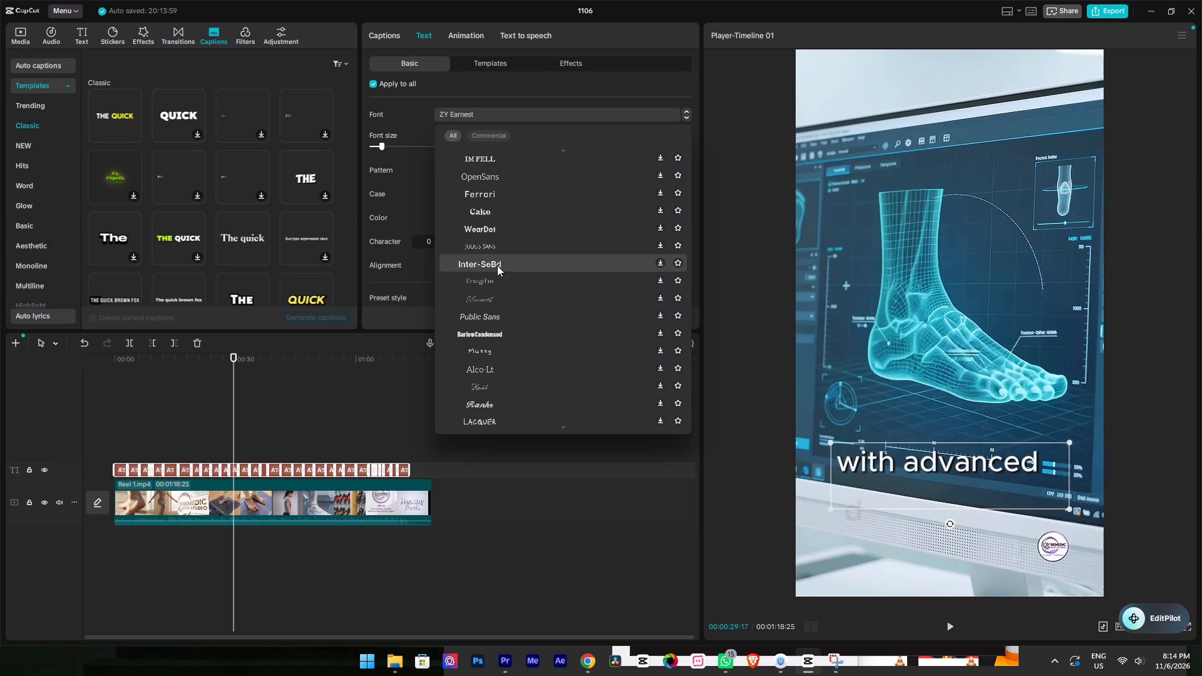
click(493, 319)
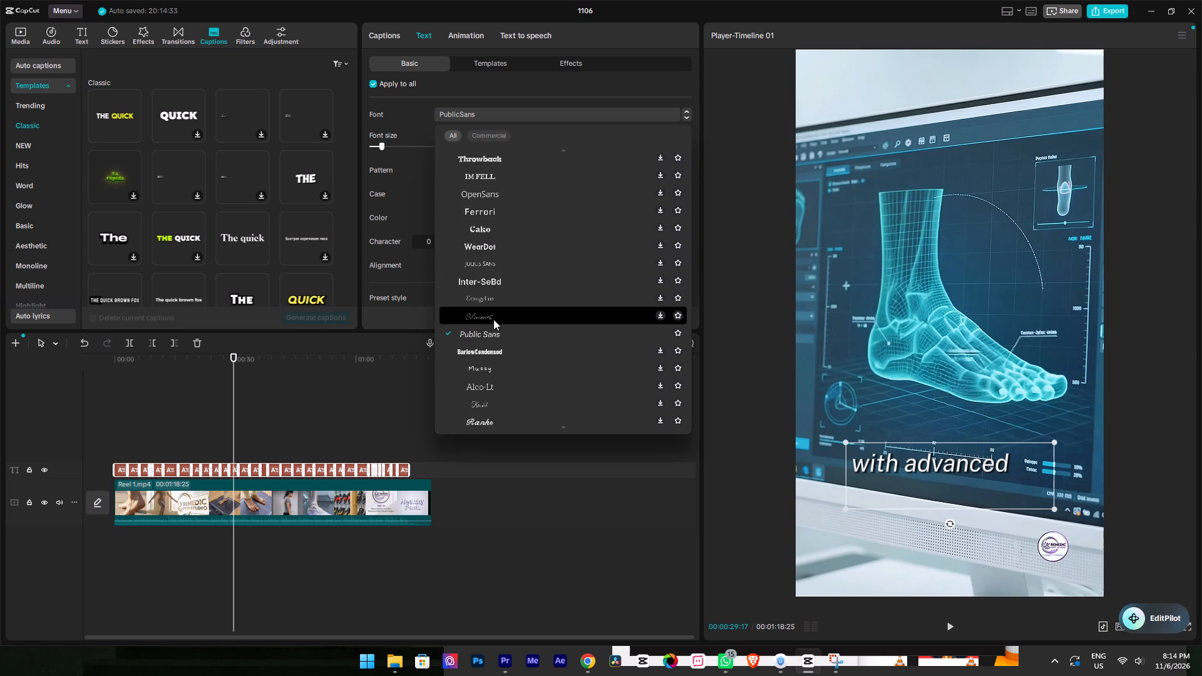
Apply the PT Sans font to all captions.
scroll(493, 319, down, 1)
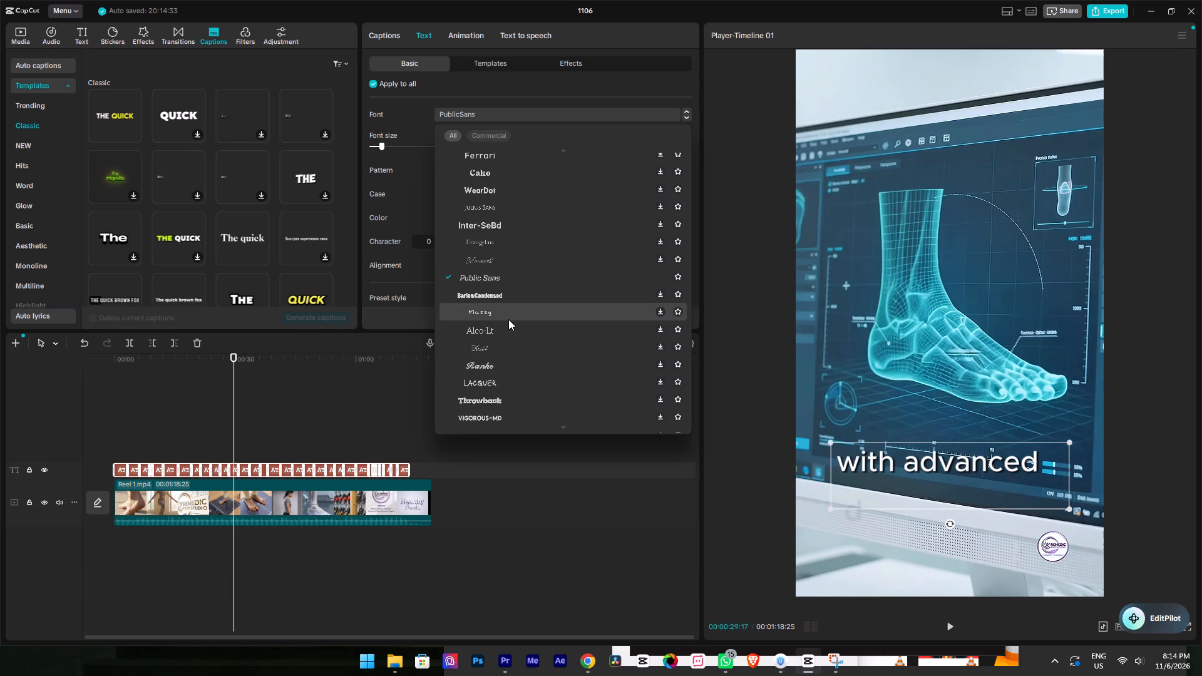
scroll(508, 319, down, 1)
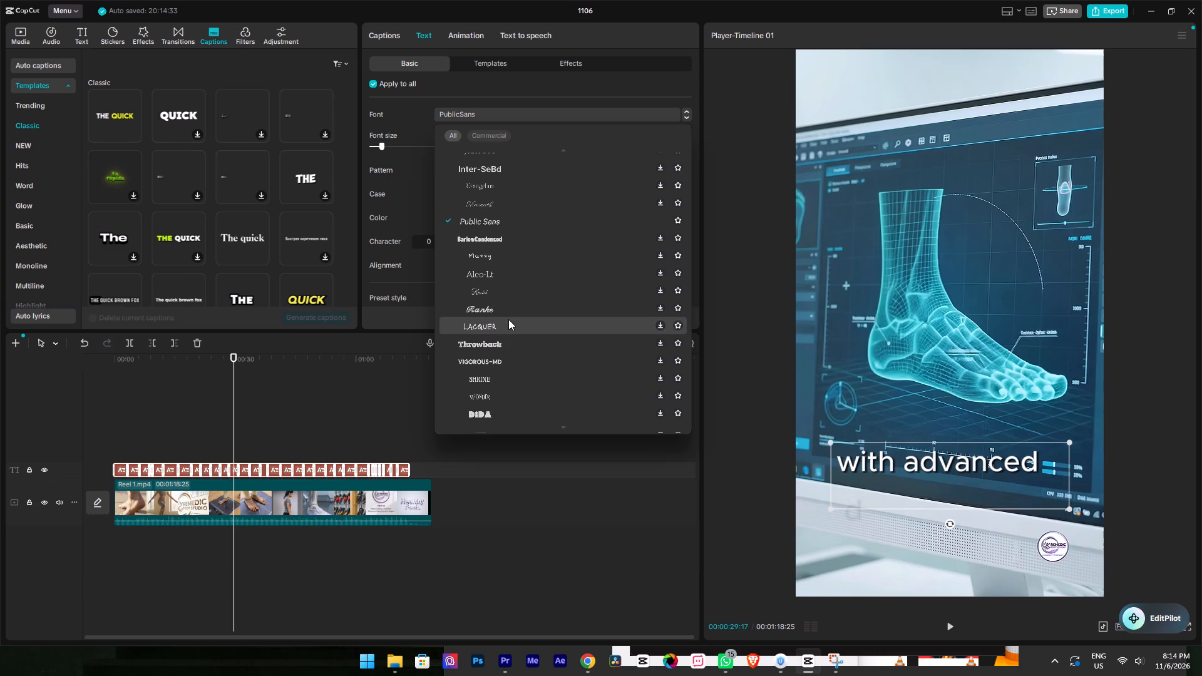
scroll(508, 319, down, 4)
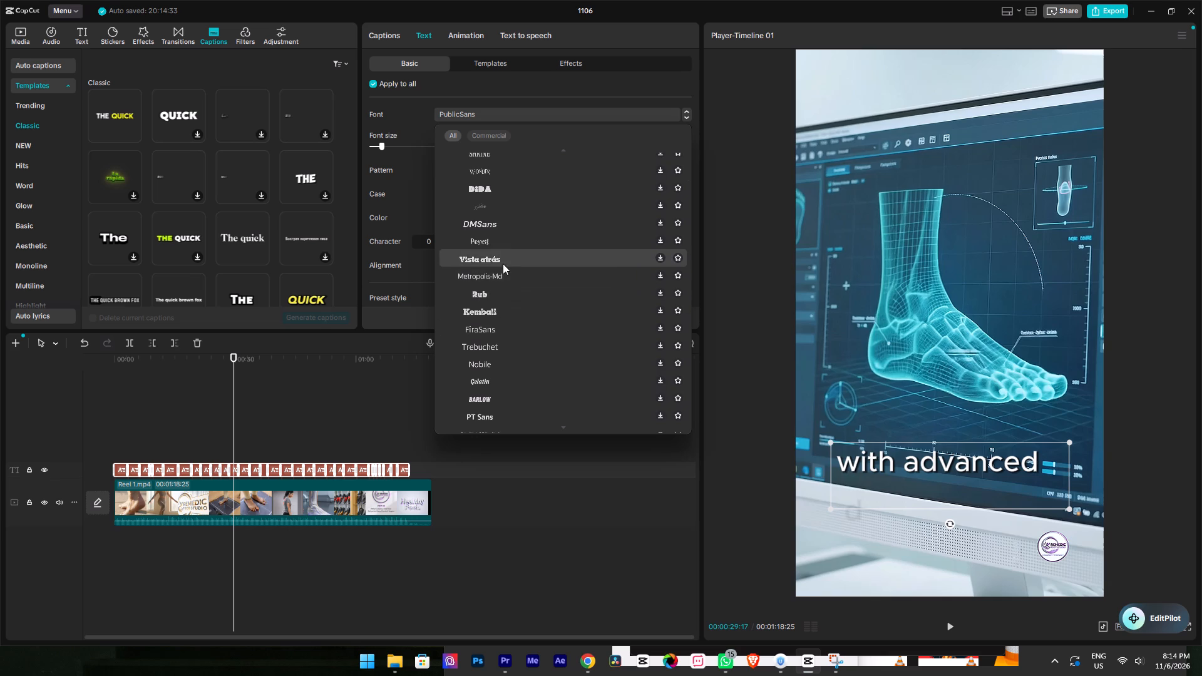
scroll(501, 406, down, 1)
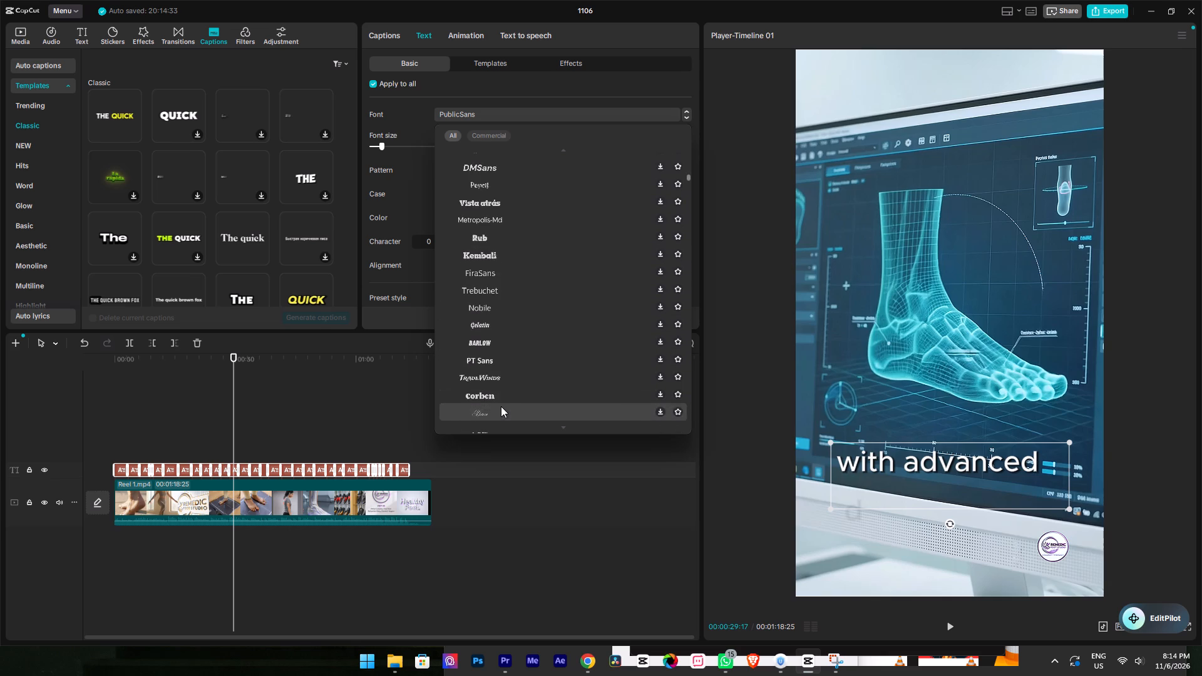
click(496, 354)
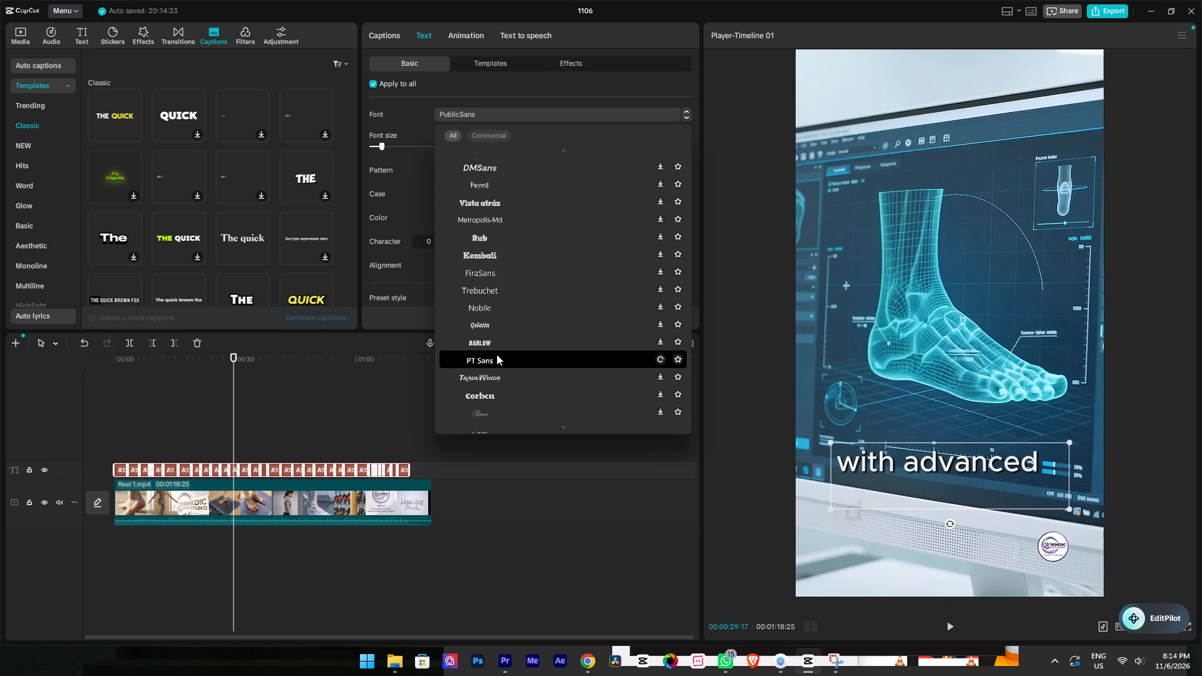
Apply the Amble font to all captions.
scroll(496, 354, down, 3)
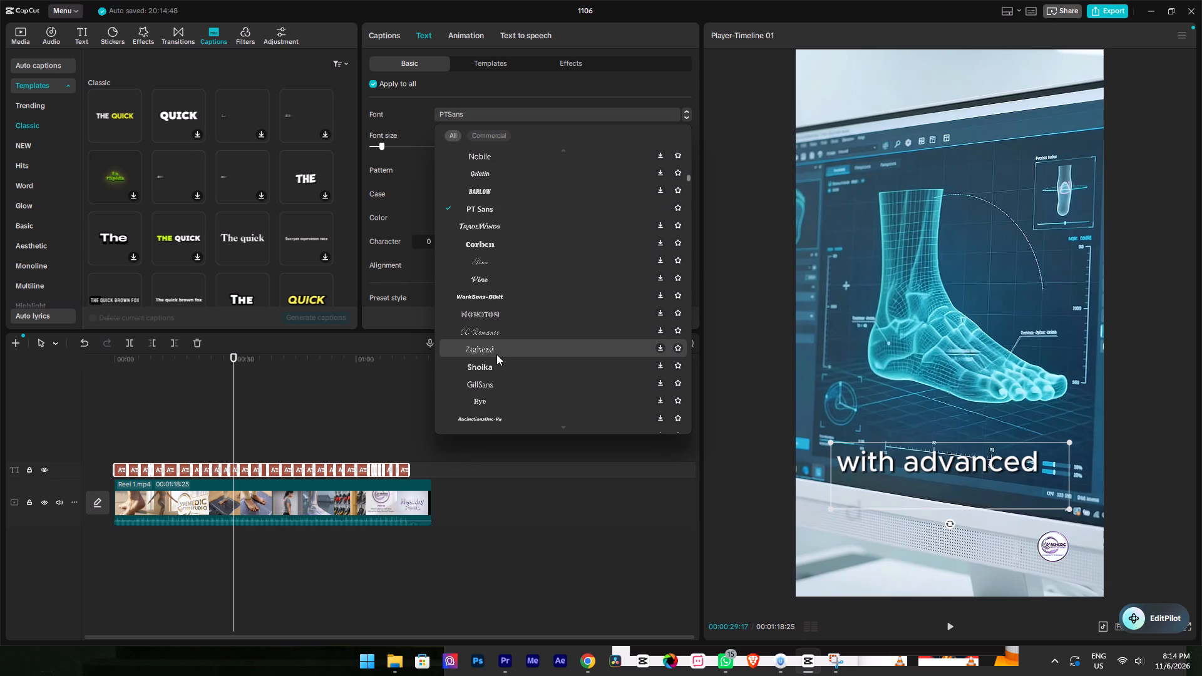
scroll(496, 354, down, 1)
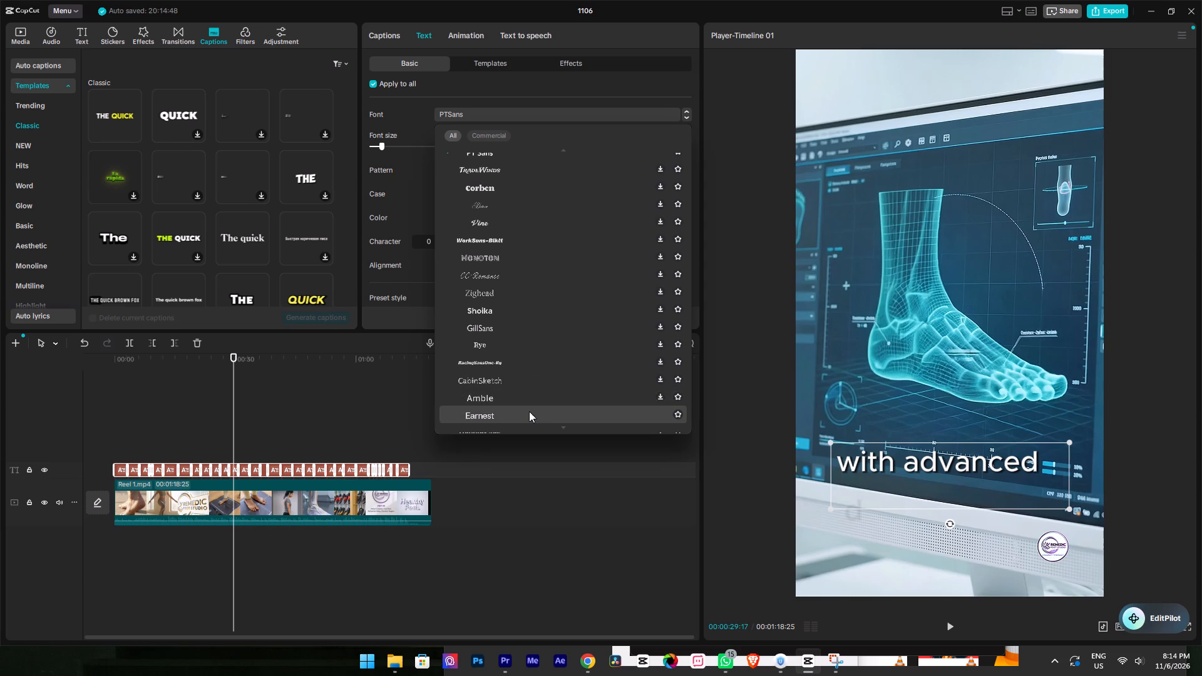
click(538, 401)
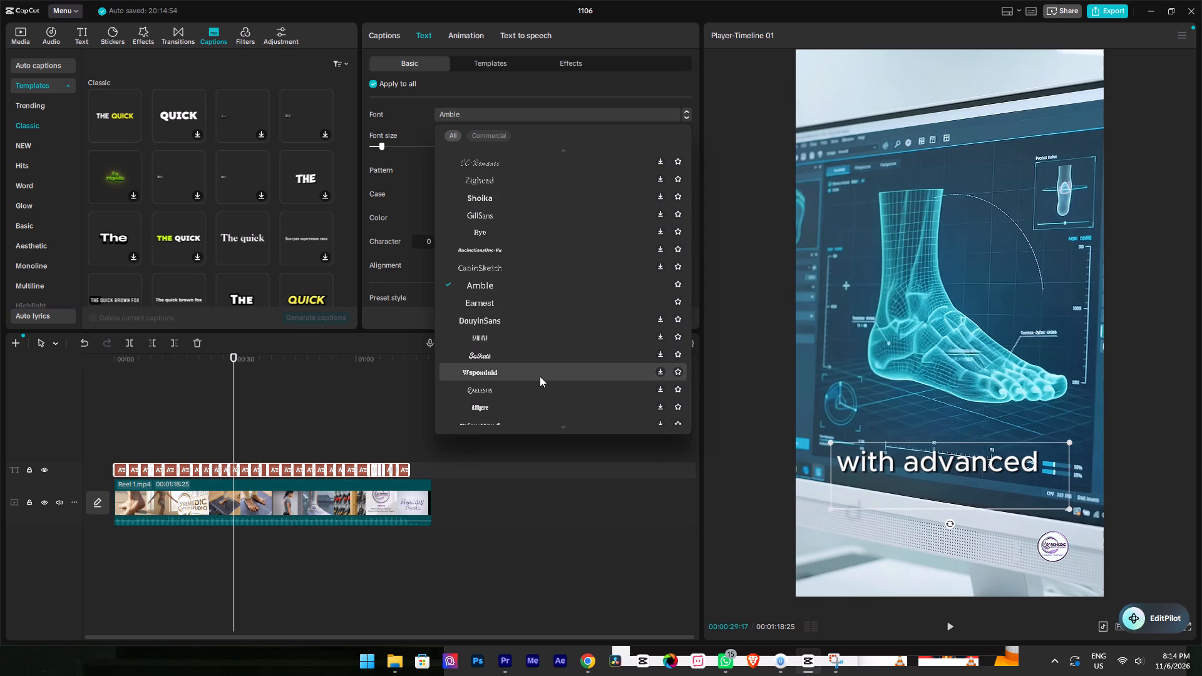
Apply the WorkSans-Md font to all captions.
scroll(540, 376, down, 1)
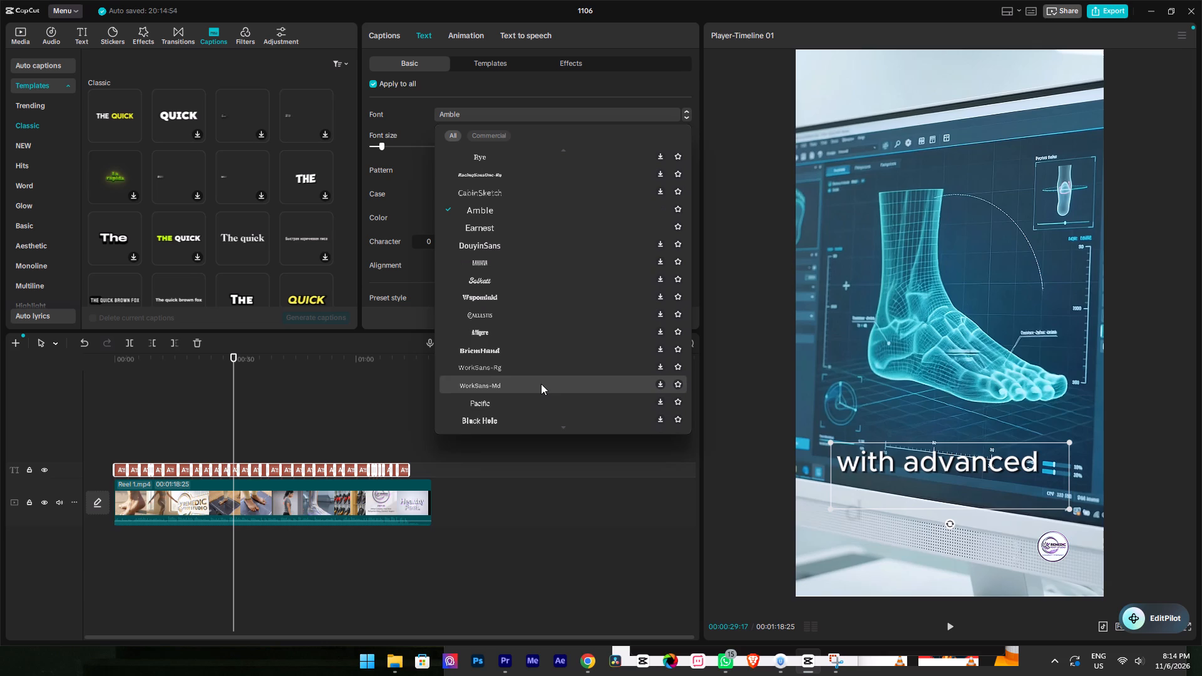
click(541, 384)
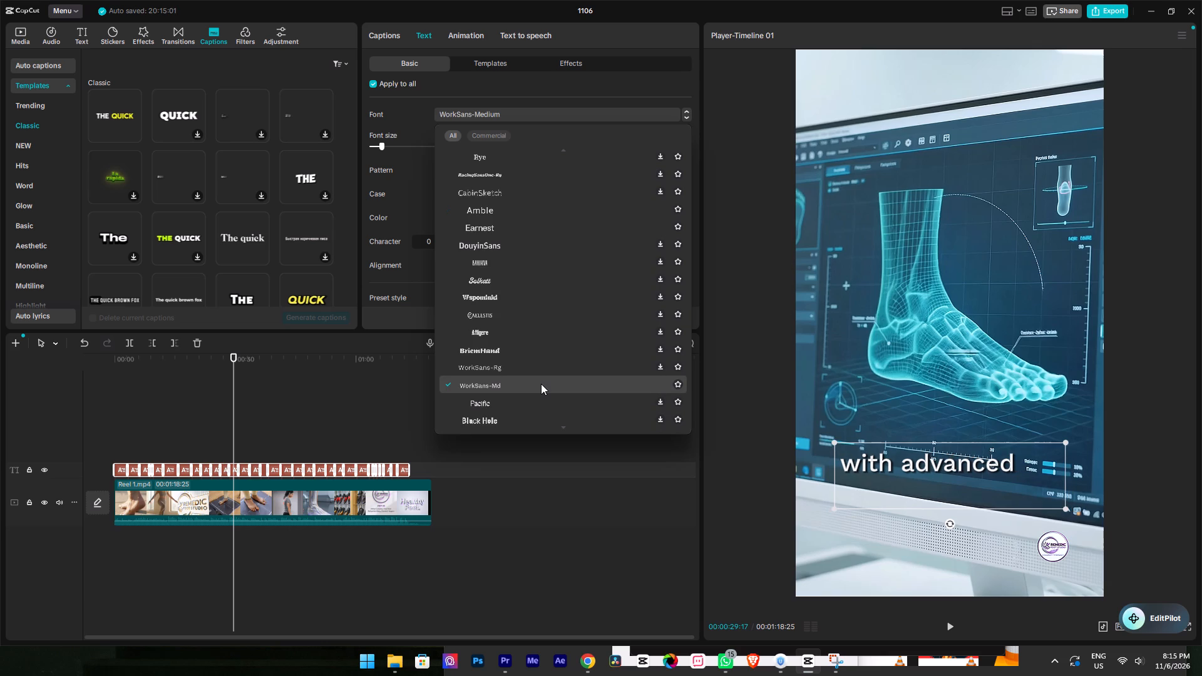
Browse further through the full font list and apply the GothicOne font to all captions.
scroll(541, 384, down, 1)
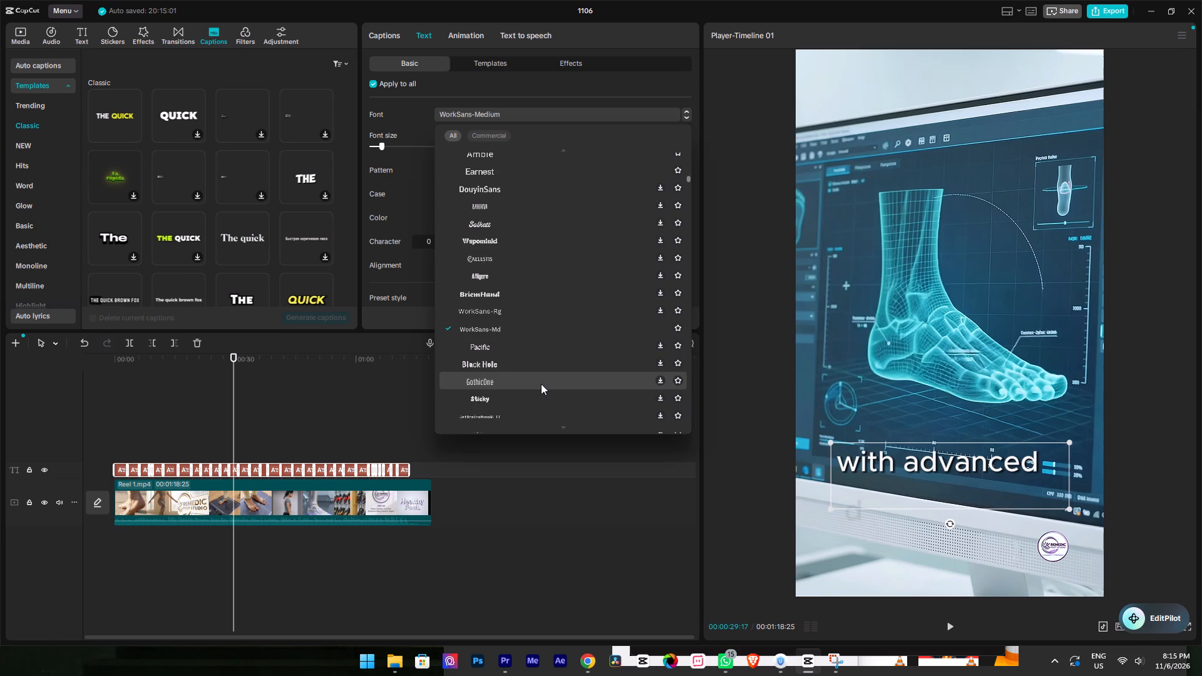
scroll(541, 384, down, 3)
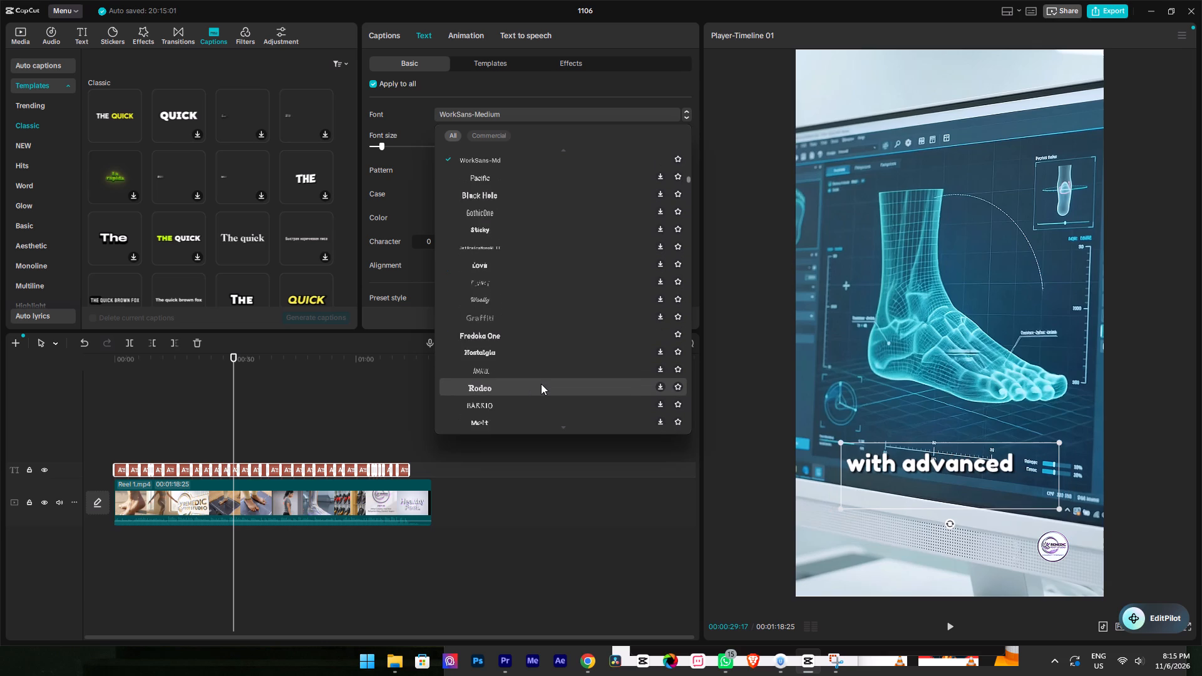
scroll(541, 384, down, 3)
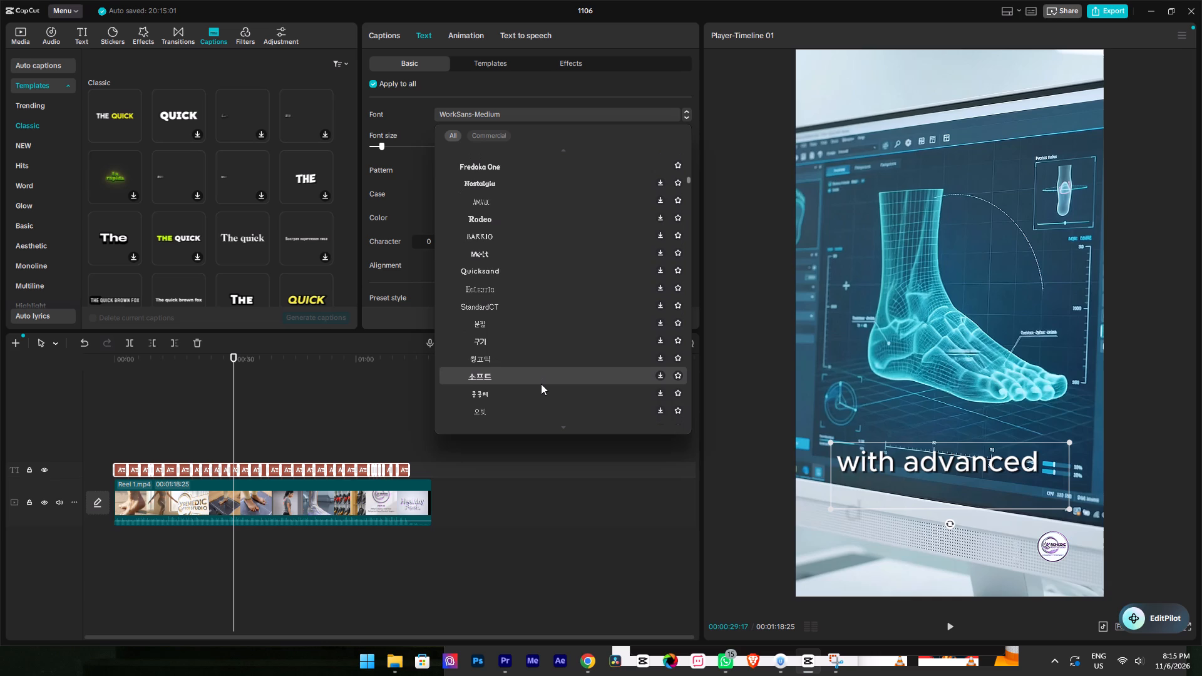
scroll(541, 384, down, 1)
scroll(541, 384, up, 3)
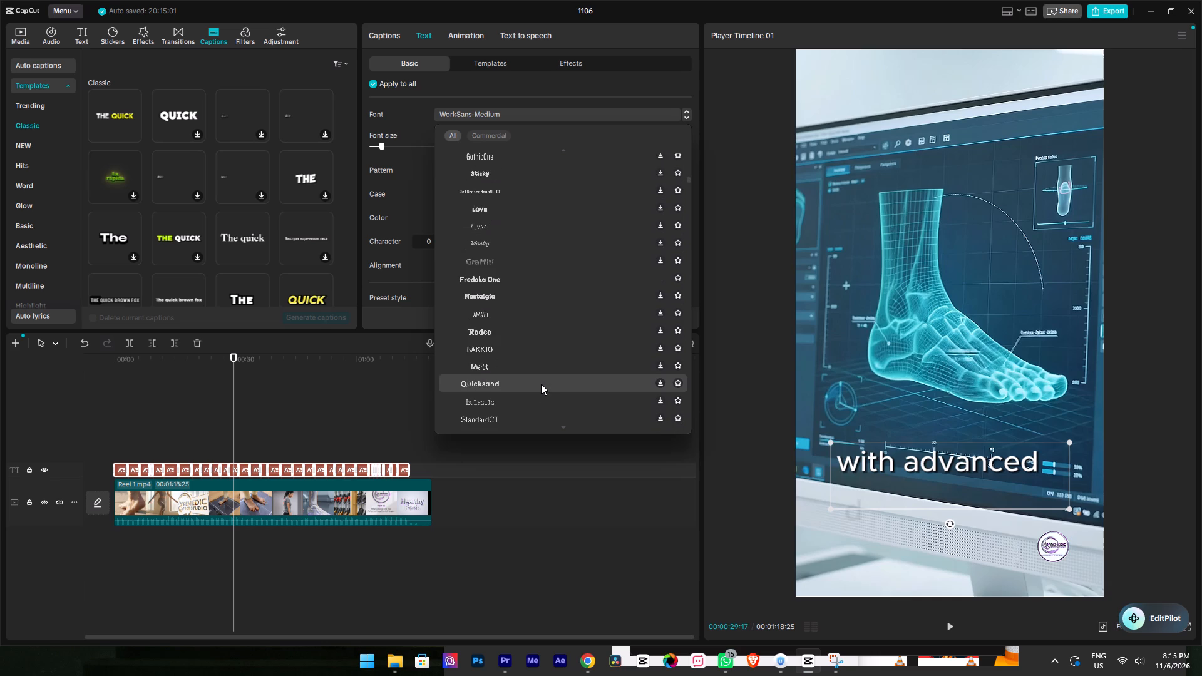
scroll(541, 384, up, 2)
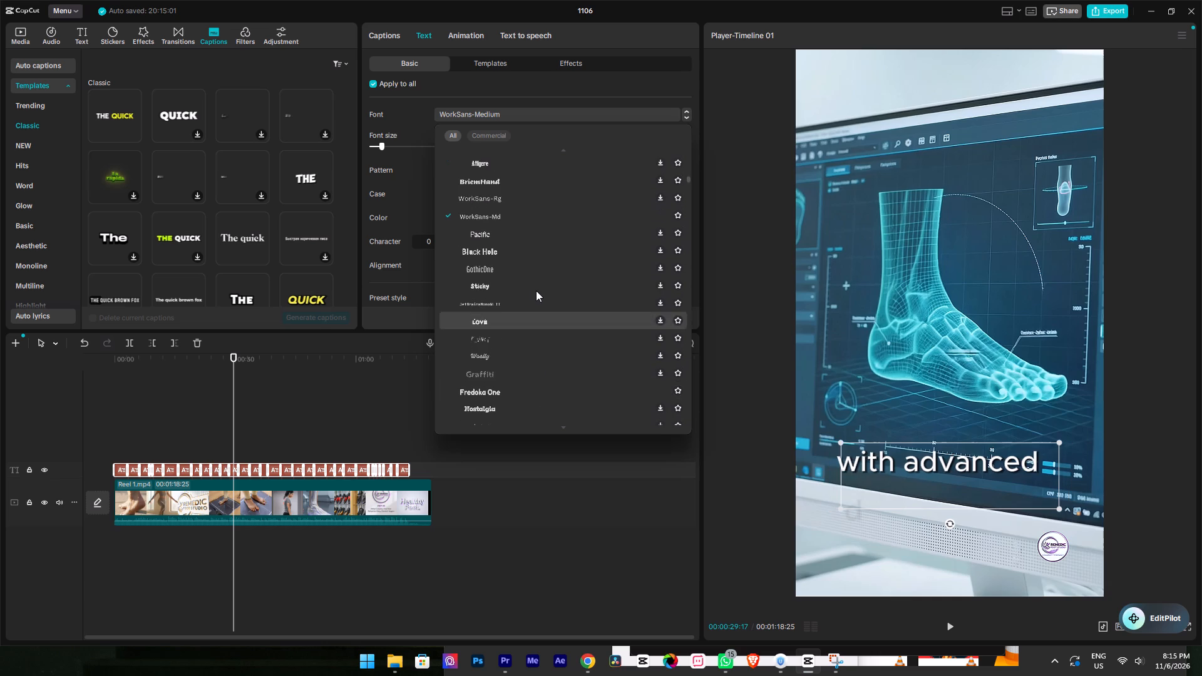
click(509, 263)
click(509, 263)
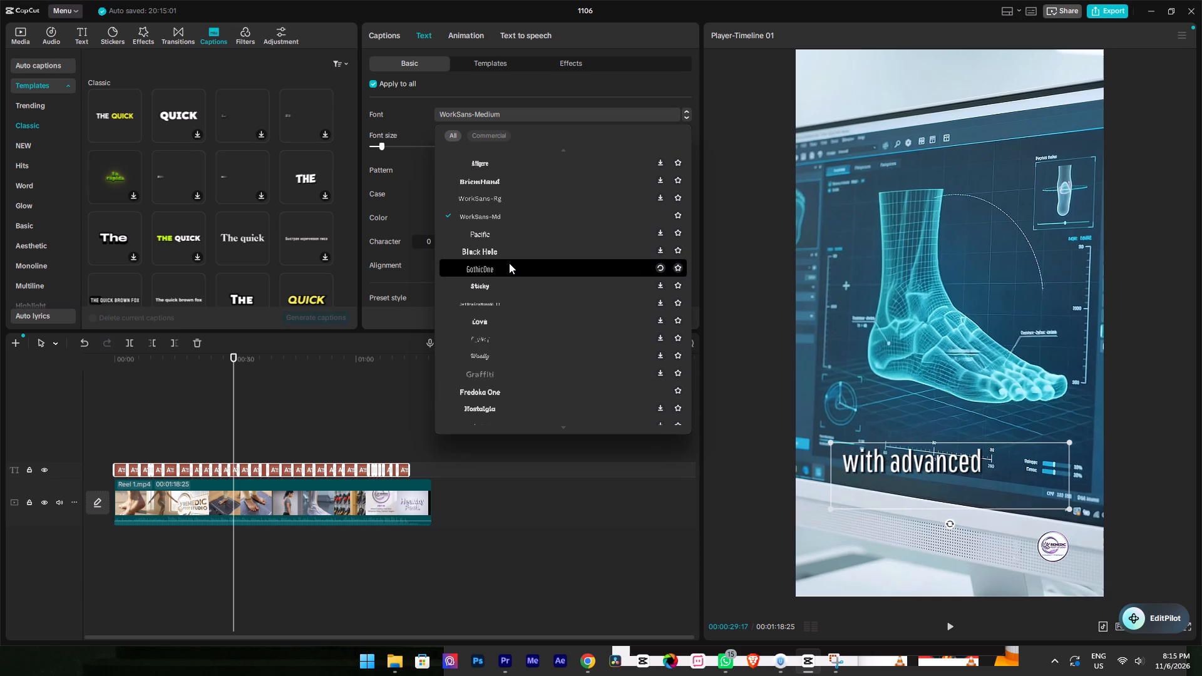
Apply the Inter-SeBd font to all captions.
click(561, 115)
click(569, 118)
click(580, 105)
click(579, 110)
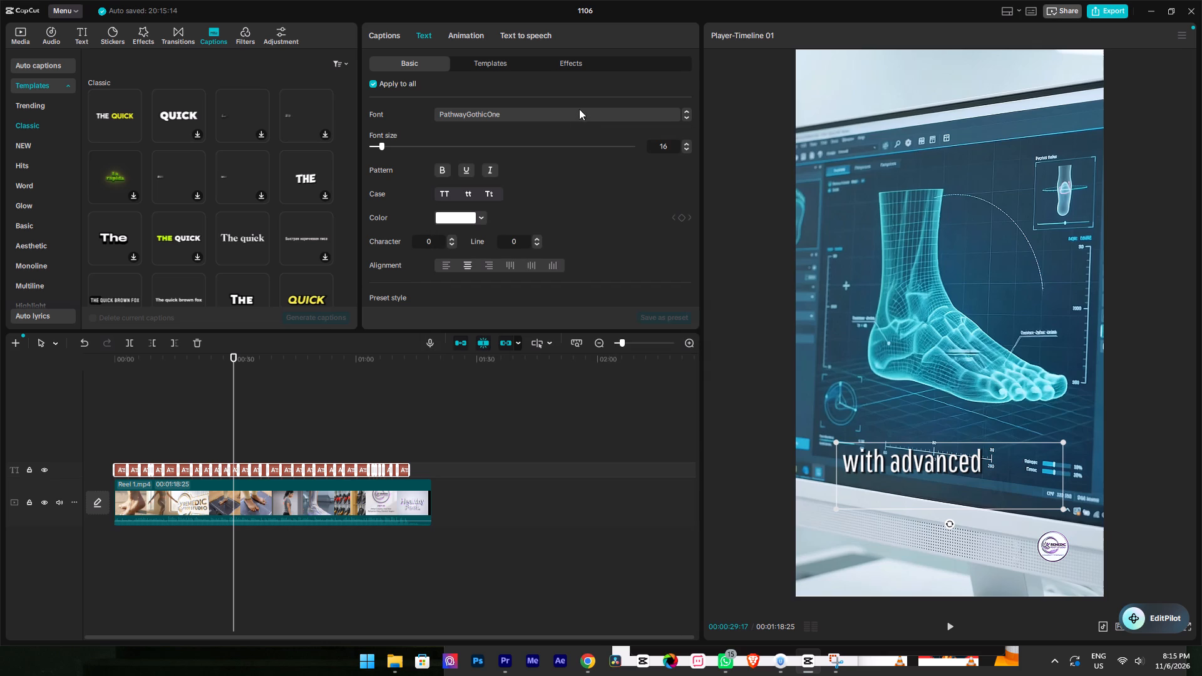
scroll(522, 273, up, 10)
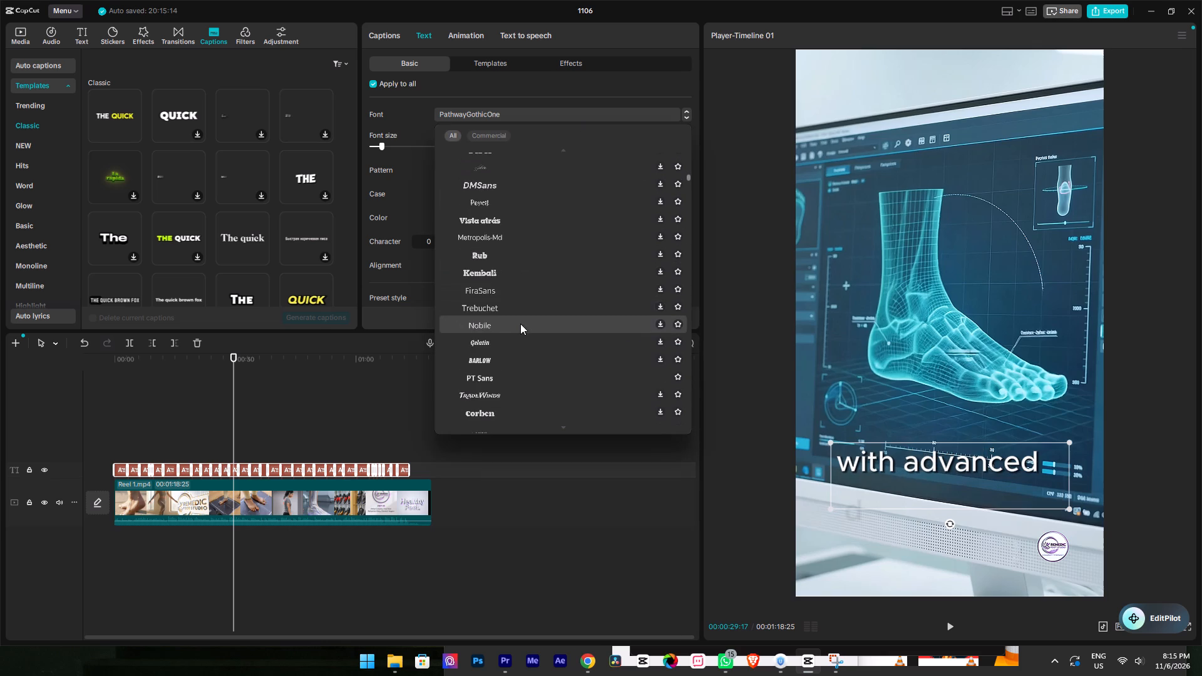
scroll(516, 324, up, 6)
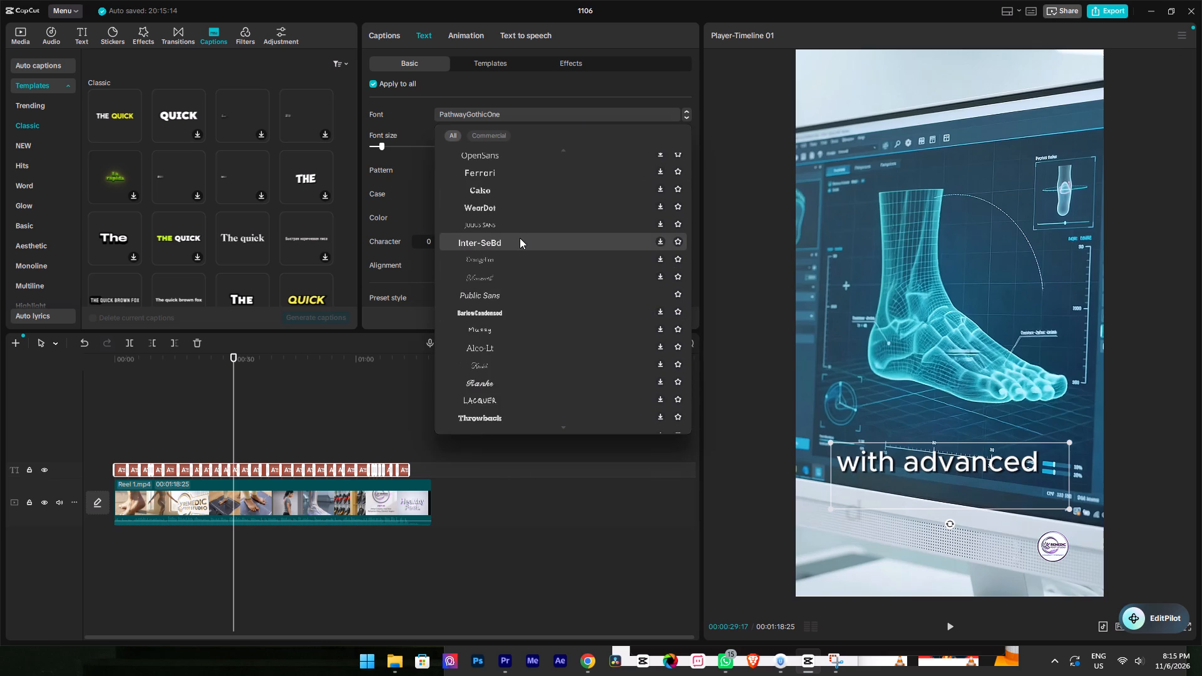
click(520, 238)
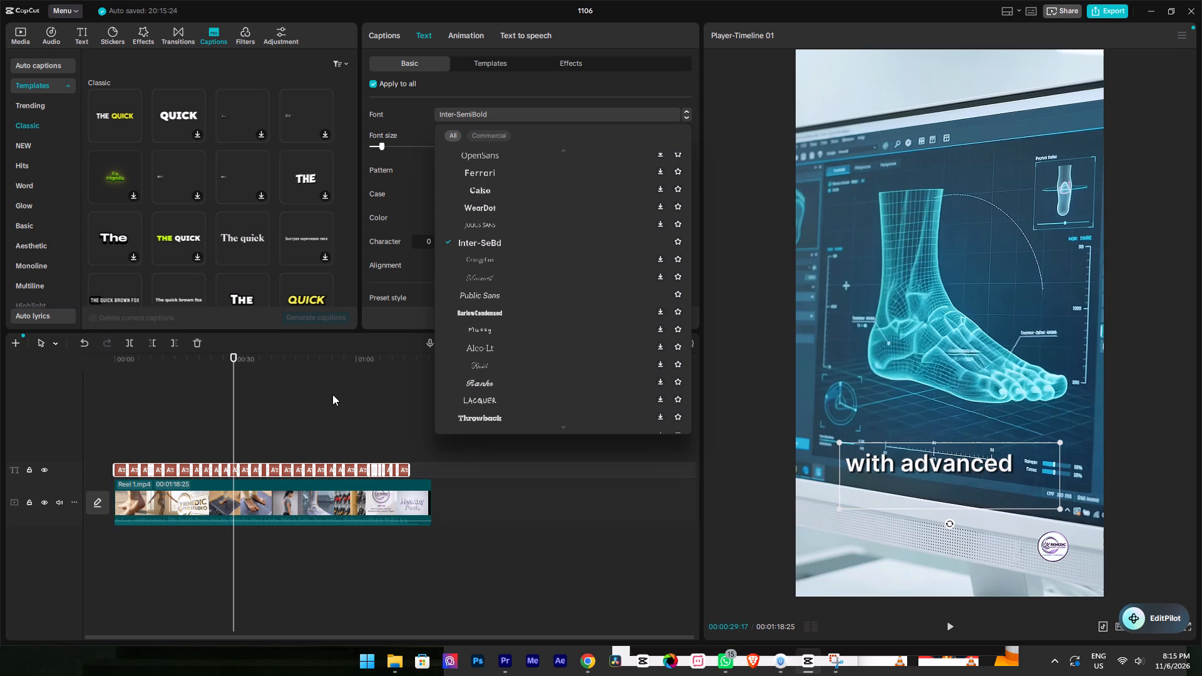
Play the reel from the start and from about 10 seconds to review the captions in the new font.
click(267, 404)
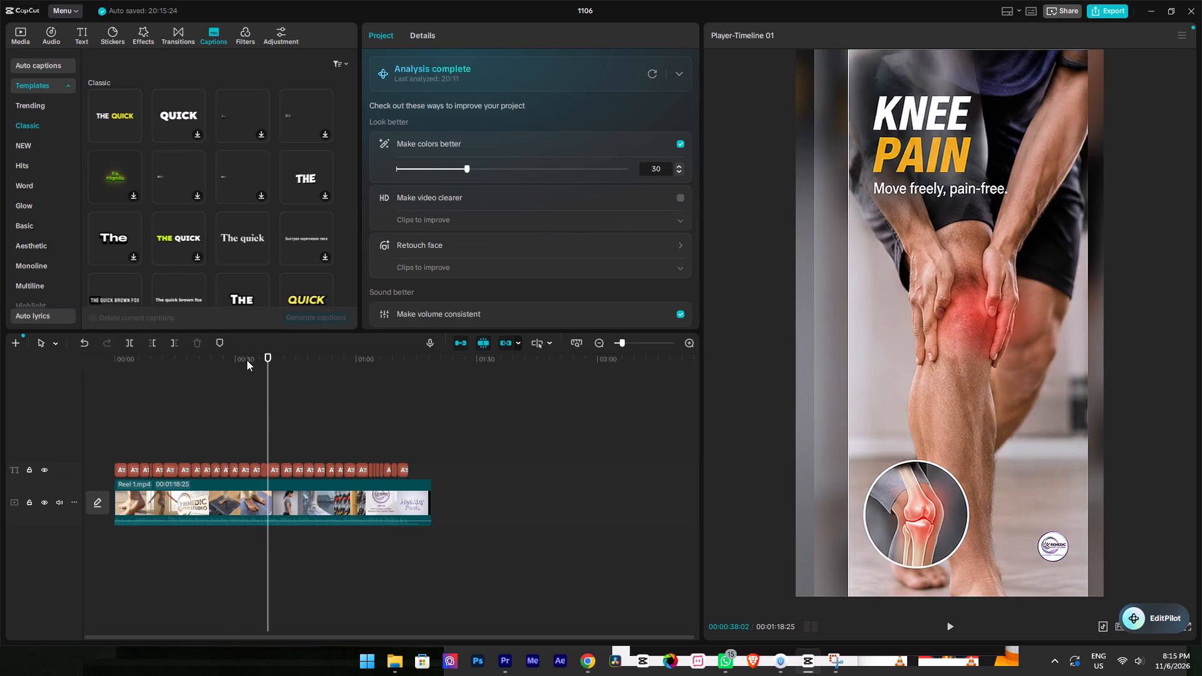
drag(247, 359, 99, 401)
key(space)
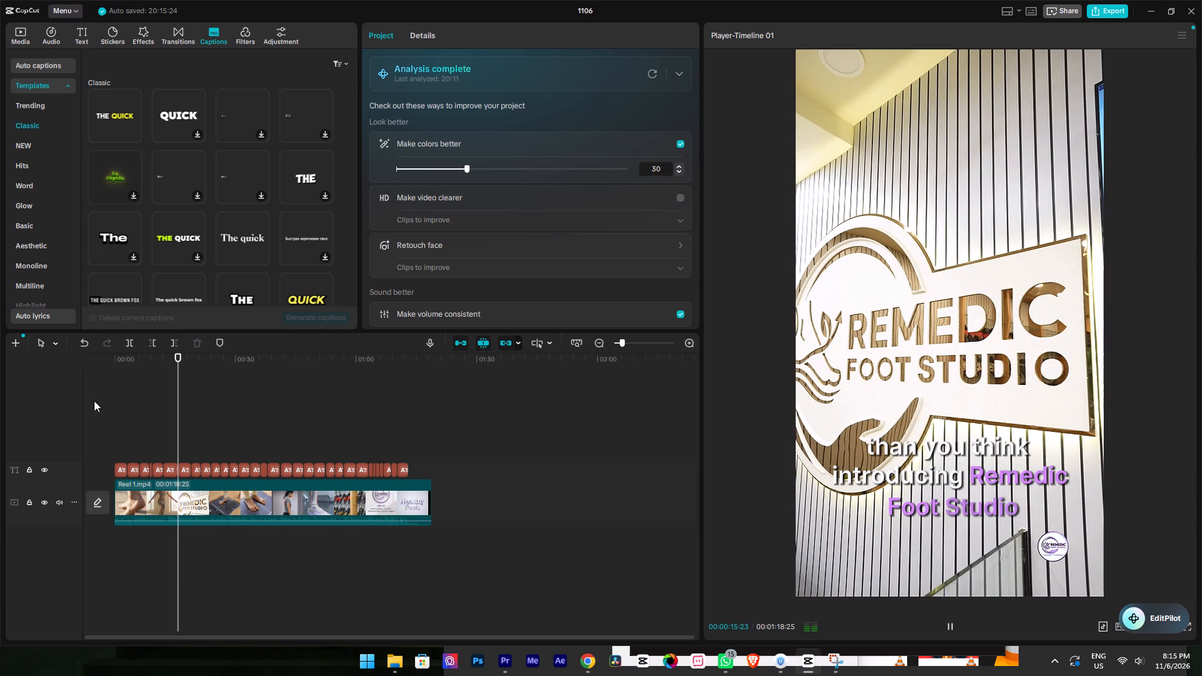
key(space)
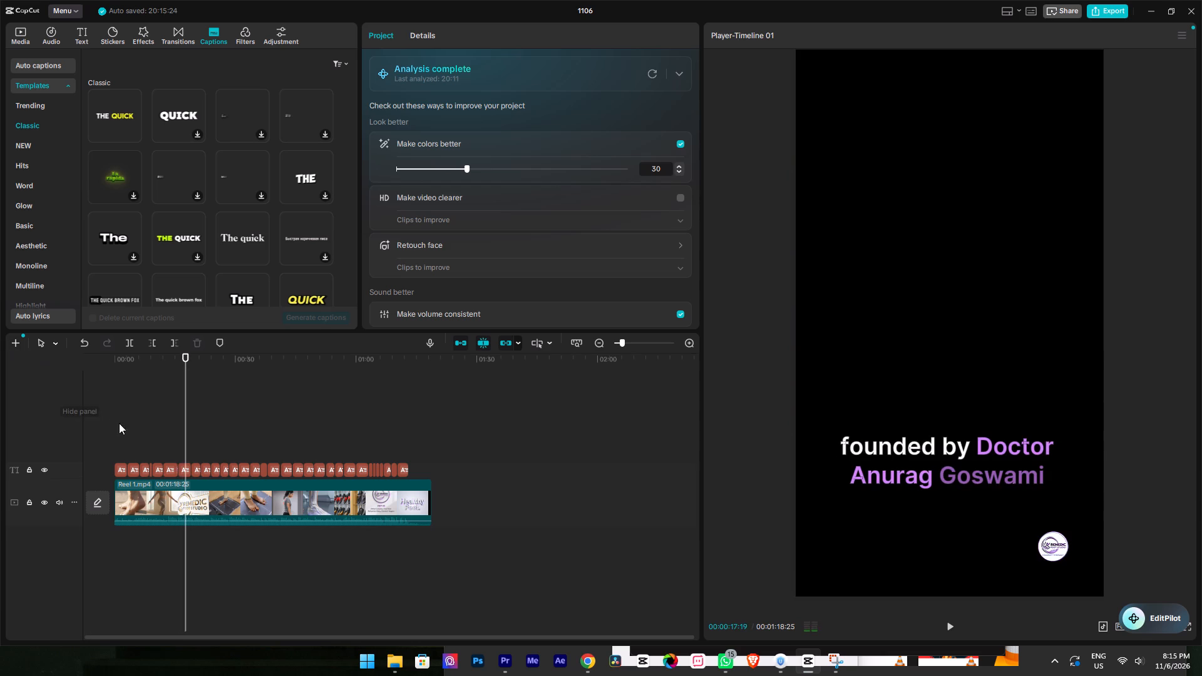
ctrl+scroll(153, 409, up, 13)
alt+scroll(154, 389, up, 3)
drag(279, 351, 285, 353)
key(space)
key(space)
click(284, 360)
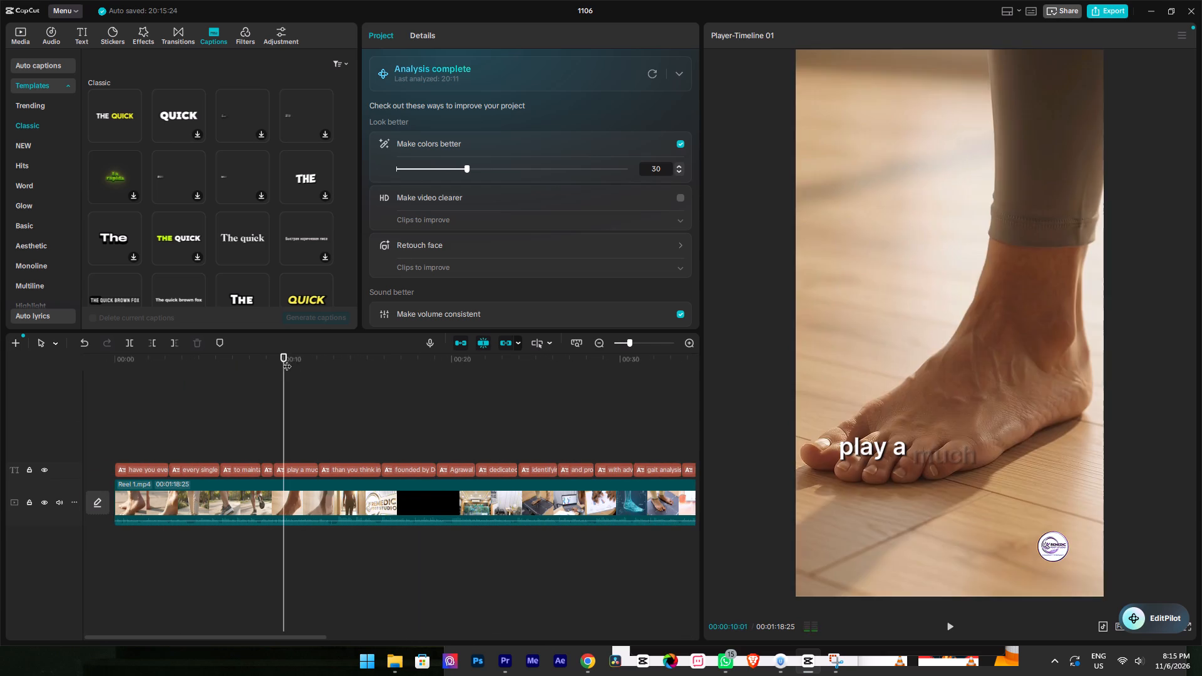
key(space)
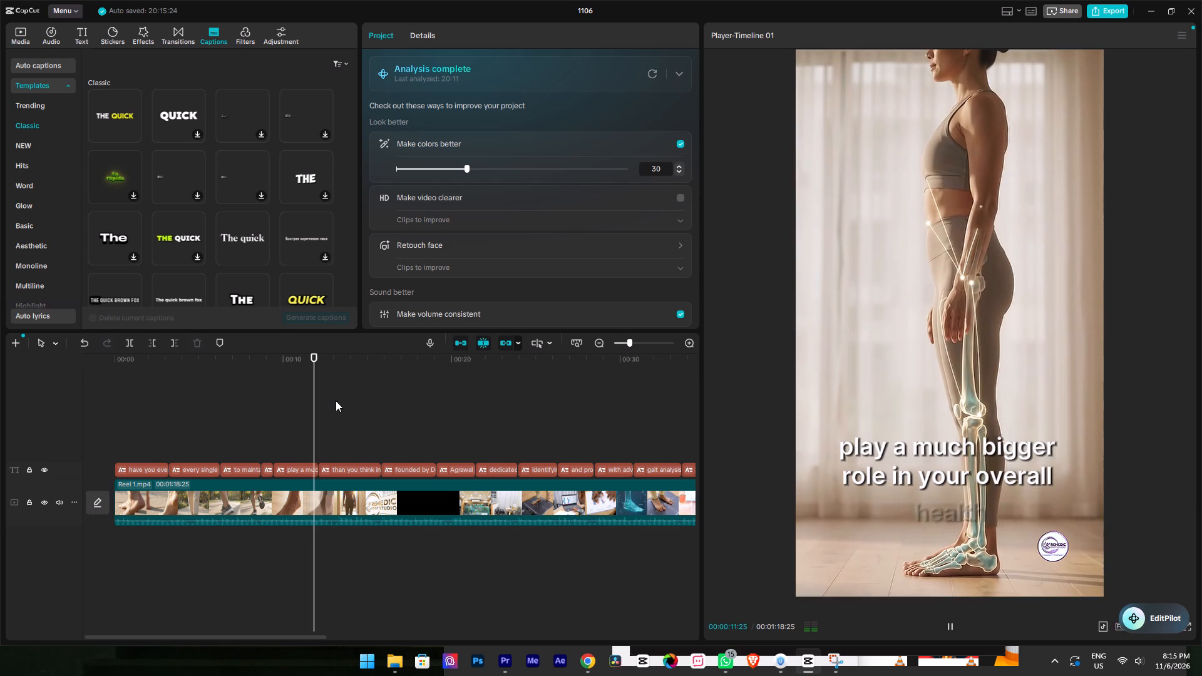
key(space)
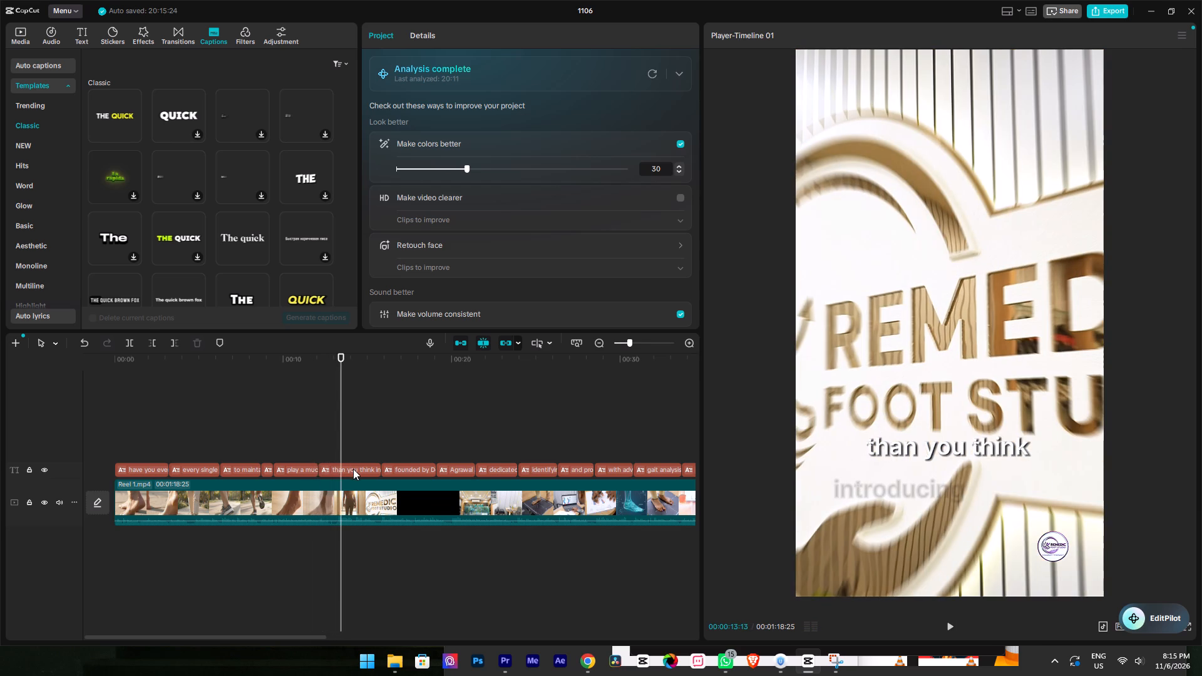
Shorten the caption that introduces Remedic Foot Studio to read only "than you think".
click(353, 469)
key(space)
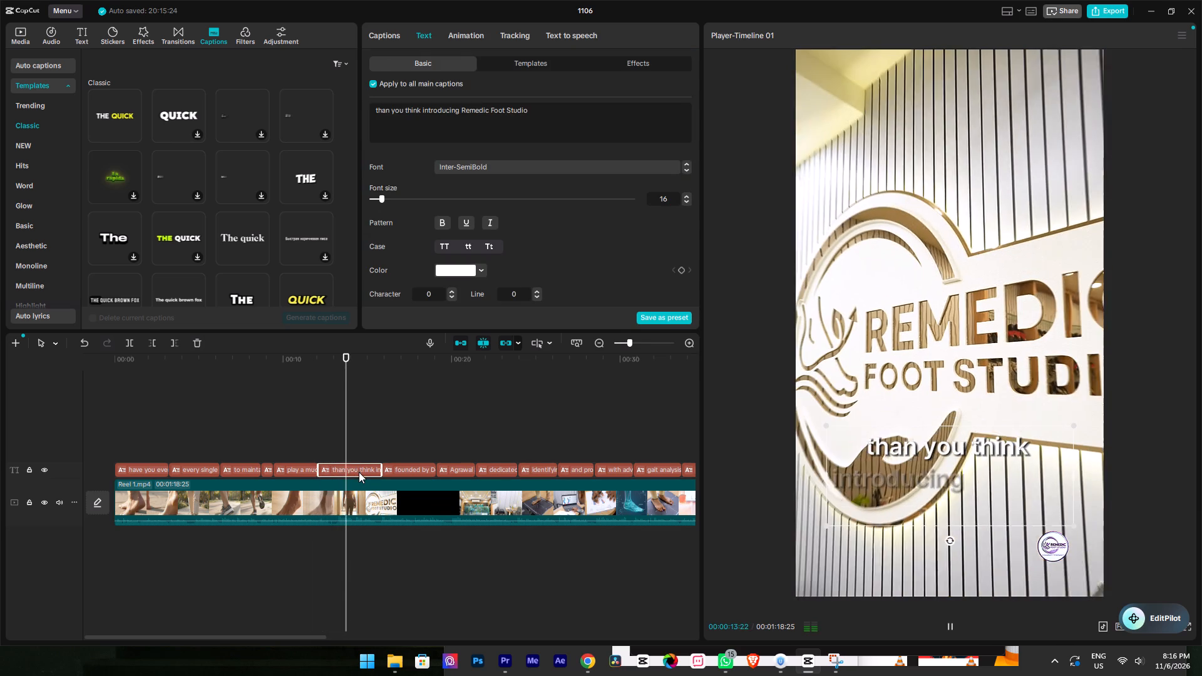
key(space)
click(357, 465)
drag(419, 113, 423, 114)
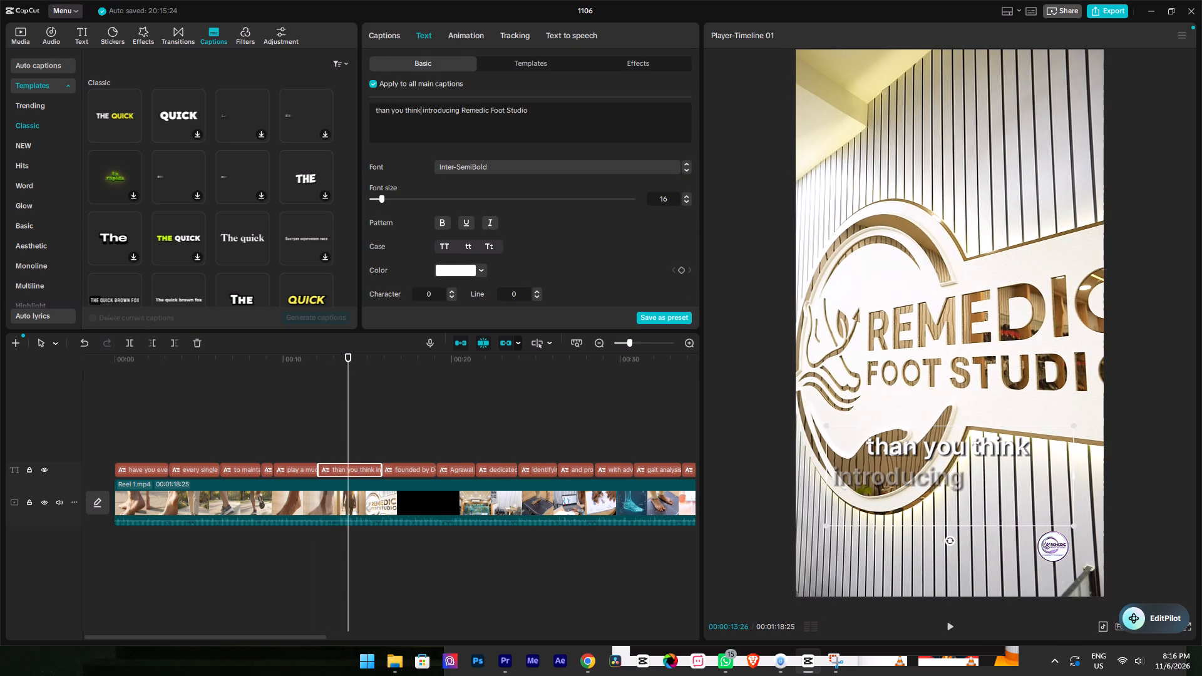
drag(423, 114, 552, 126)
key(BackSpace)
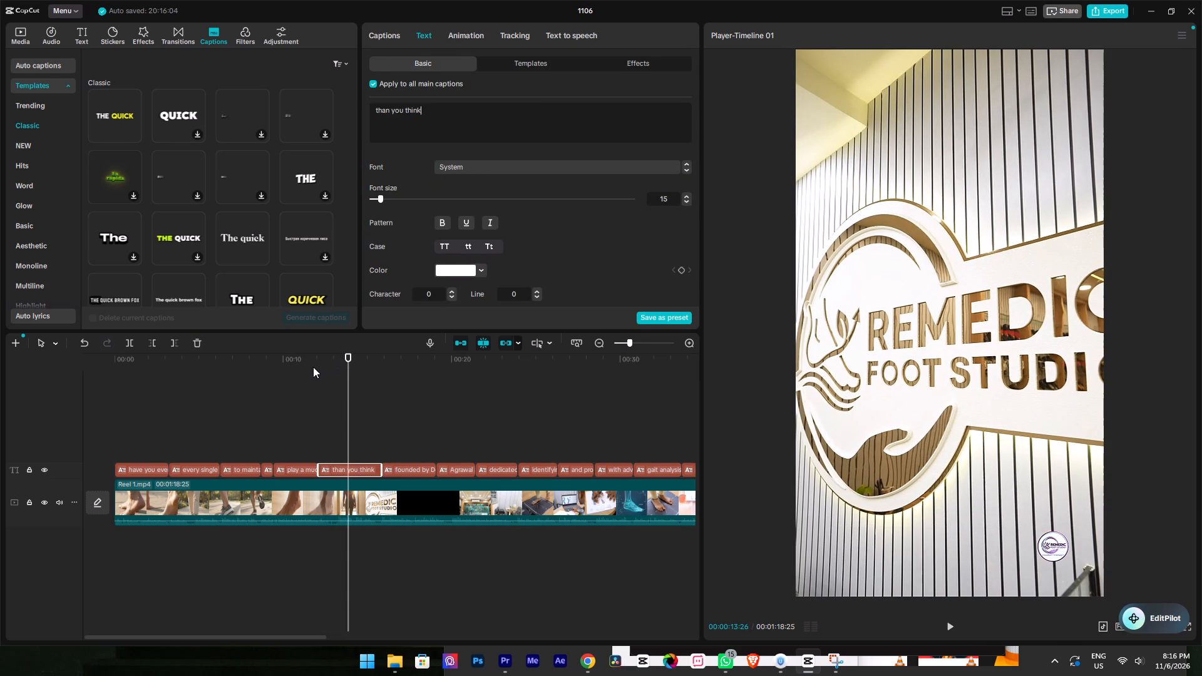
Play on from the shortened caption and delete the "founded by" caption over the black section.
click(299, 349)
click(303, 371)
key(space)
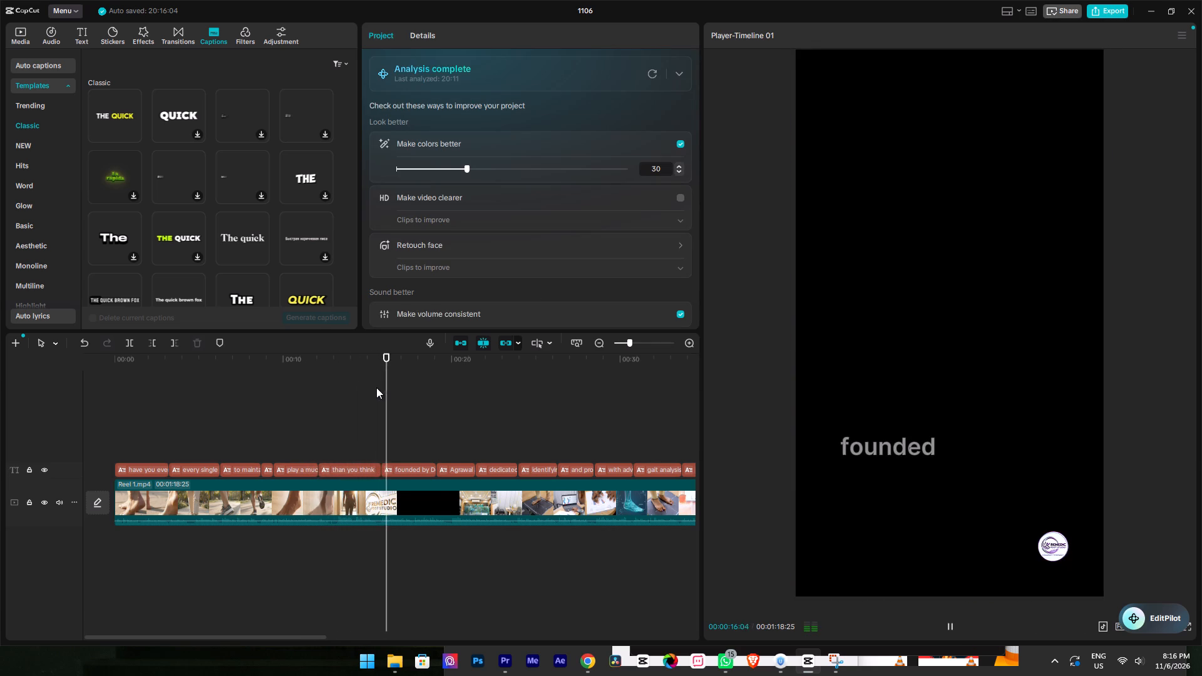
click(411, 469)
key(BackSpace)
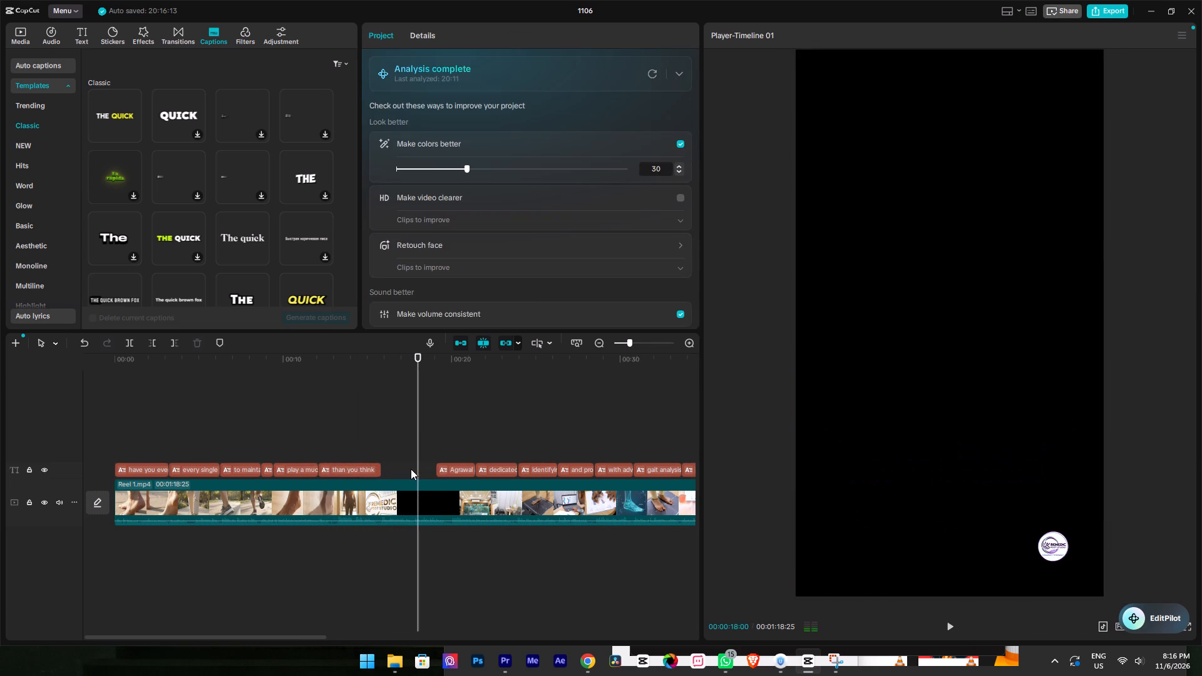
Remove the surname from the caption after the gap so that it reads "A specialized center".
key(space)
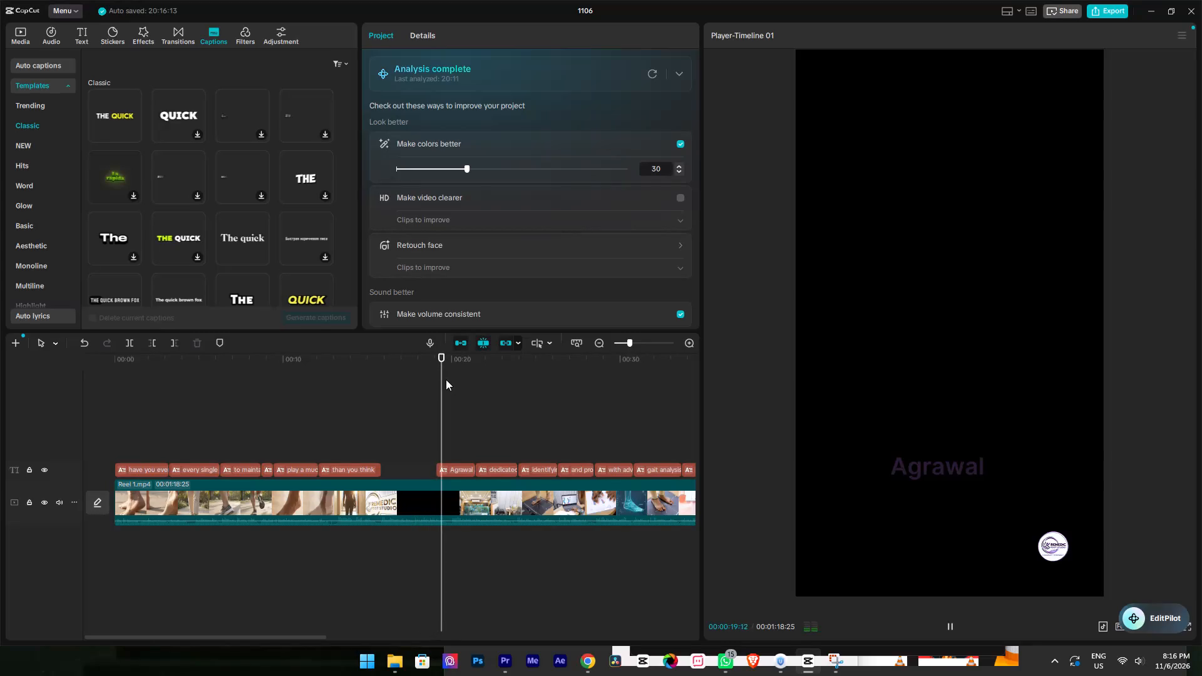
key(space)
click(464, 470)
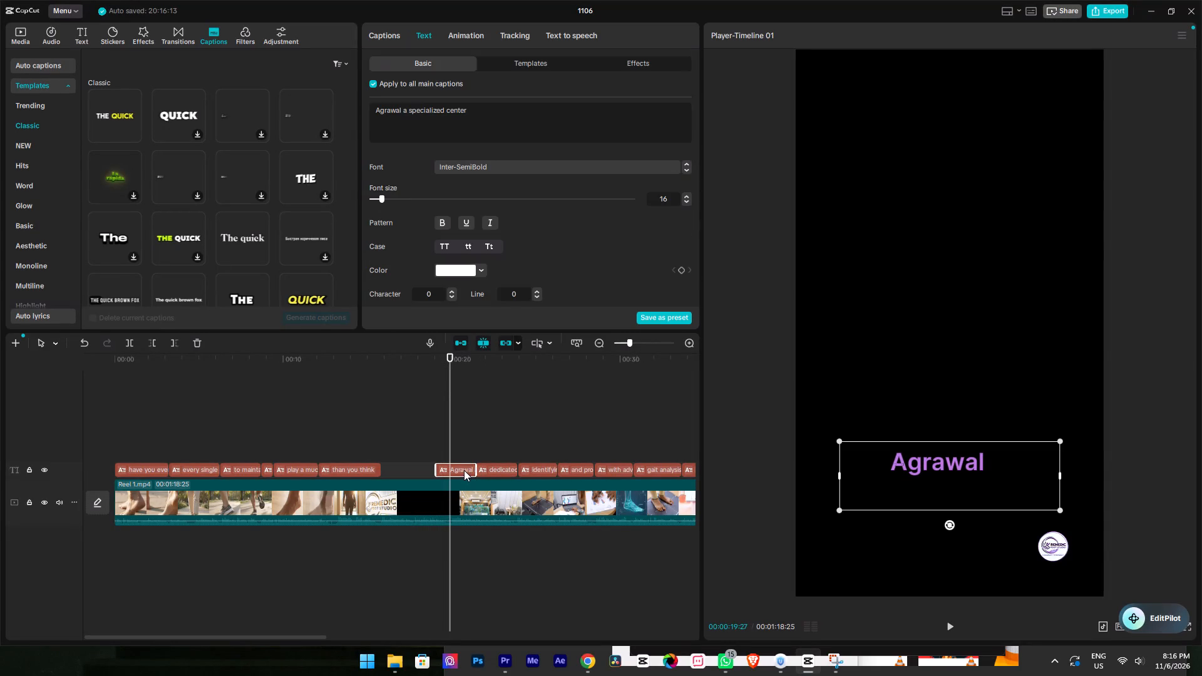
drag(399, 113, 347, 116)
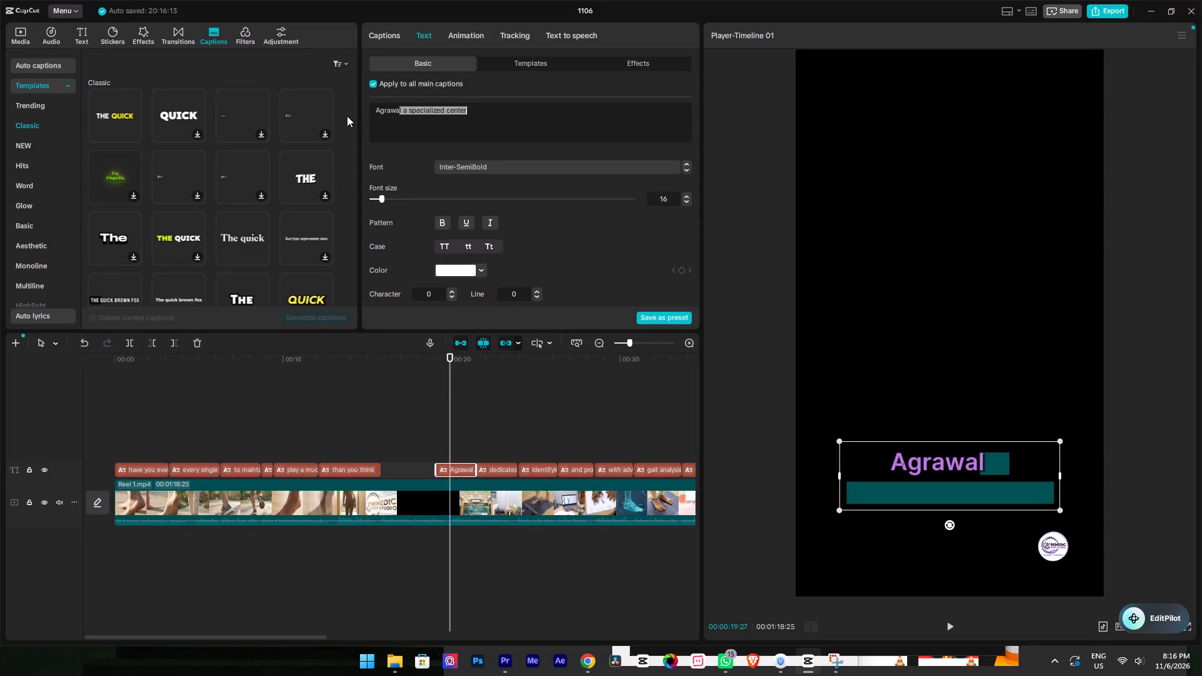
drag(347, 116, 356, 105)
key(BackSpace)
click(381, 107)
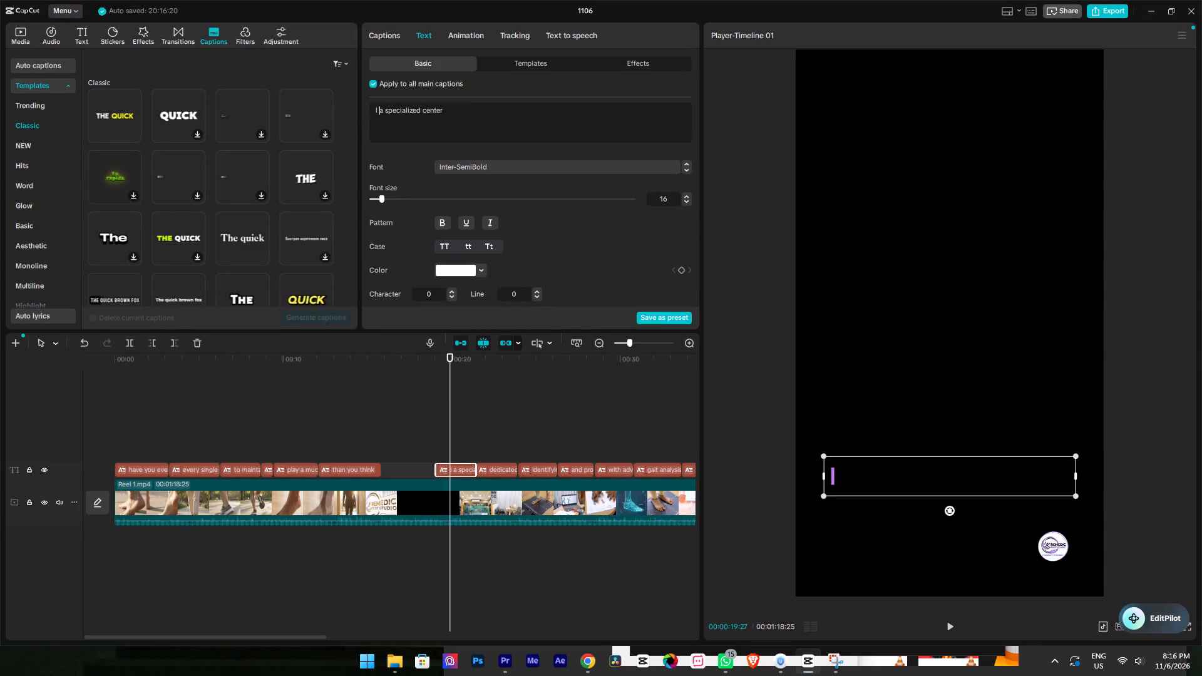
key(Right)
key(BackSpace)
key(BackSpace)
key(BackSpace)
key(shift+a)
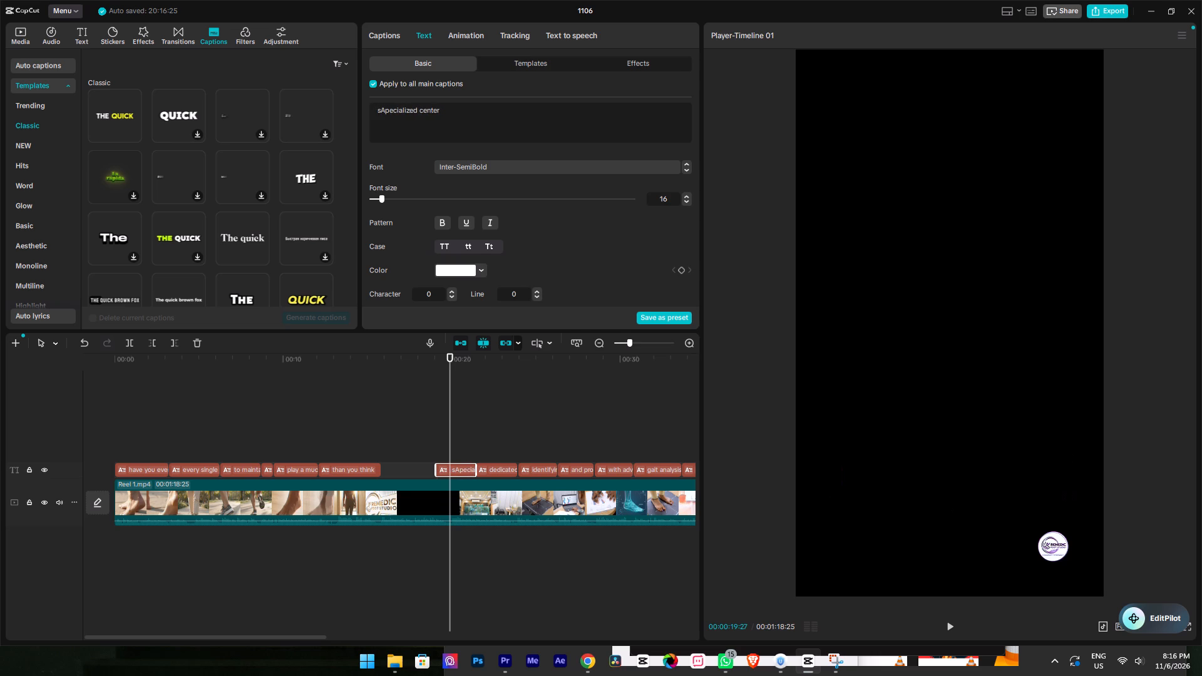
key(Right)
key(Right)
key(Right)
key(BackSpace)
key(Left)
key(Left)
key(Left)
text(A)
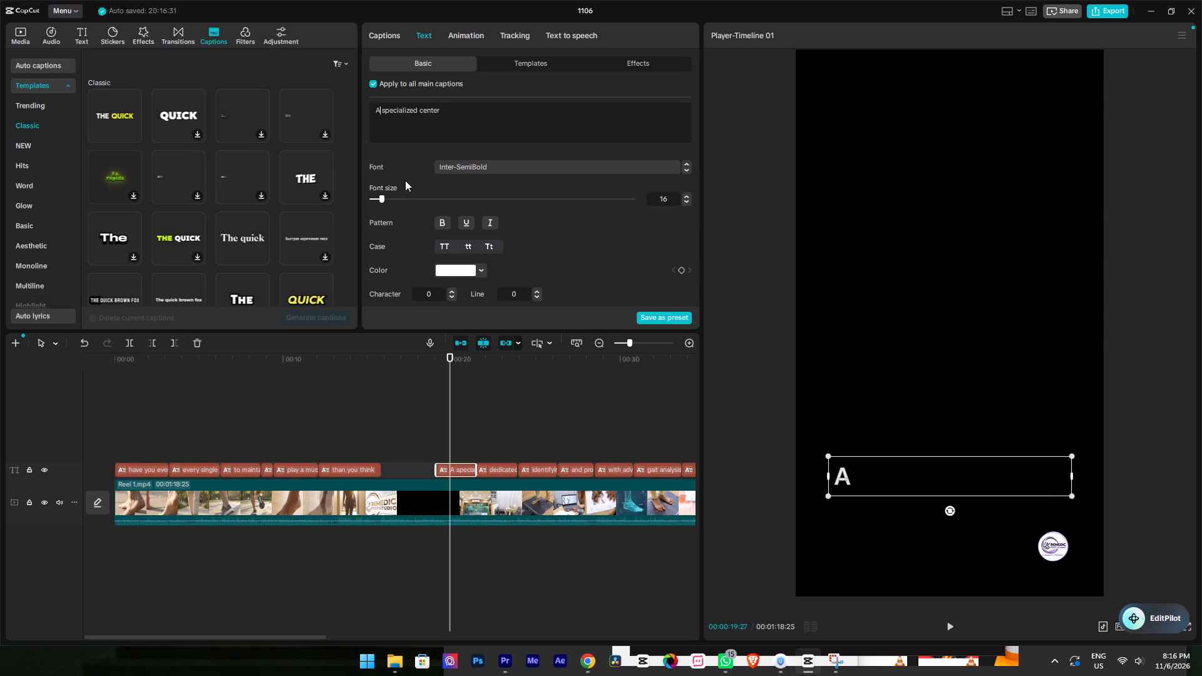
key(space)
key(BackSpace)
Play back the black section and the following captions to check the edited caption text.
click(436, 367)
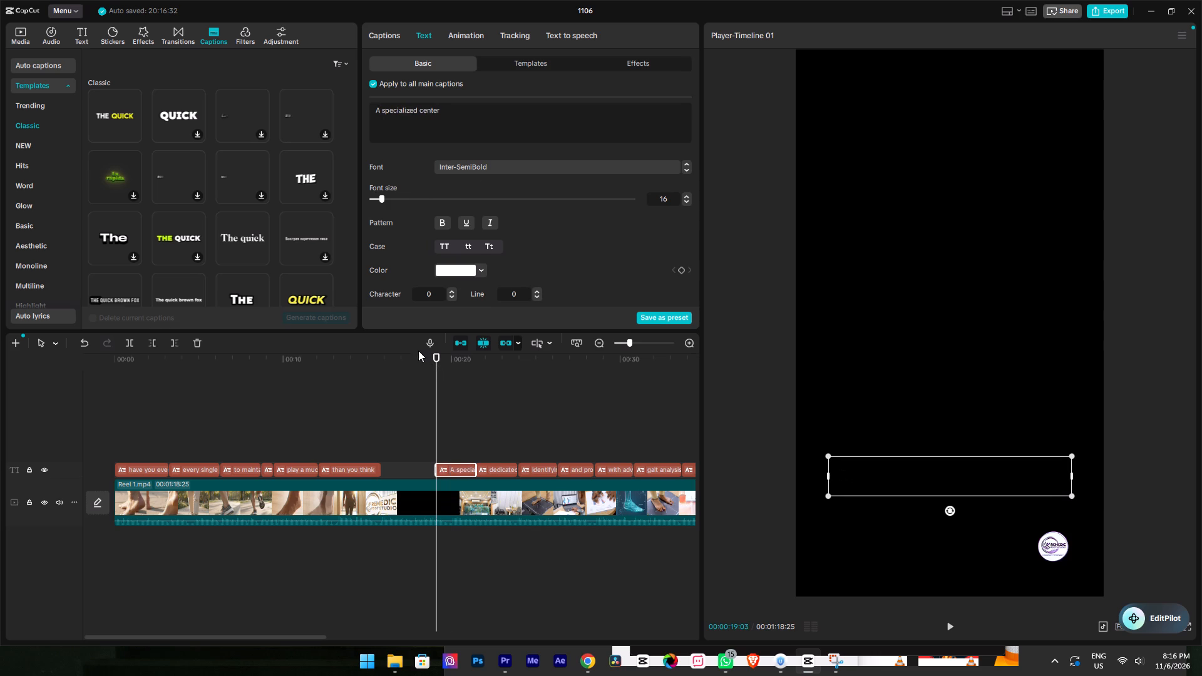
click(410, 345)
click(416, 379)
key(space)
click(465, 409)
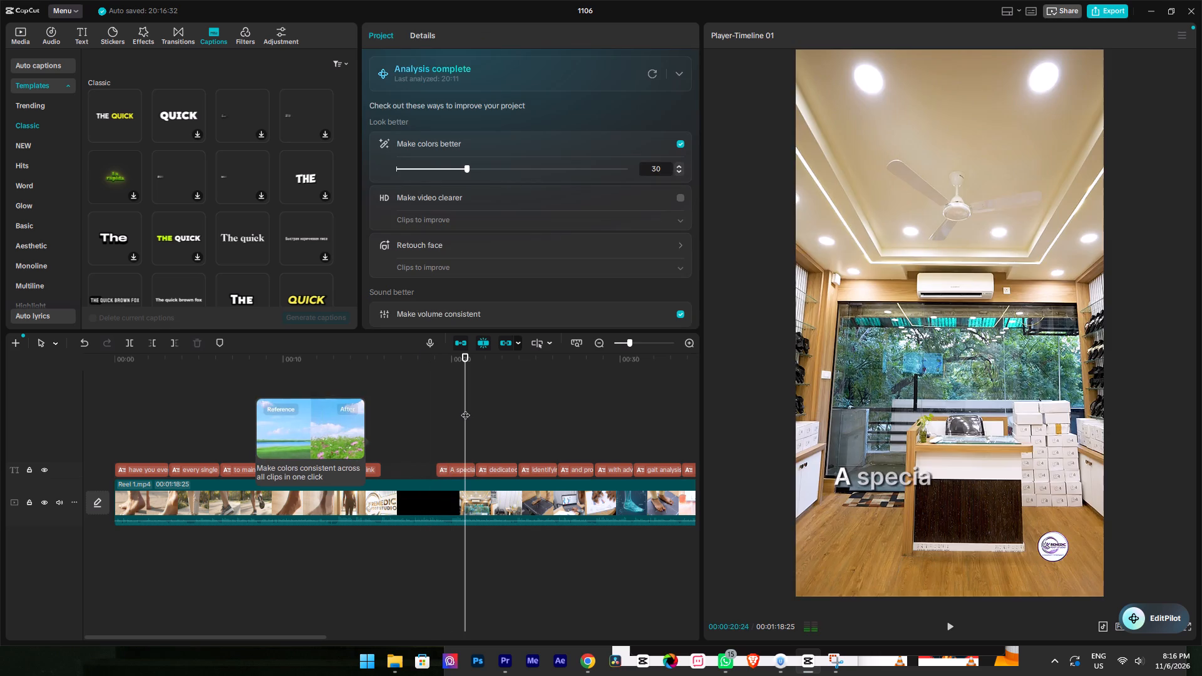
click(423, 375)
key(space)
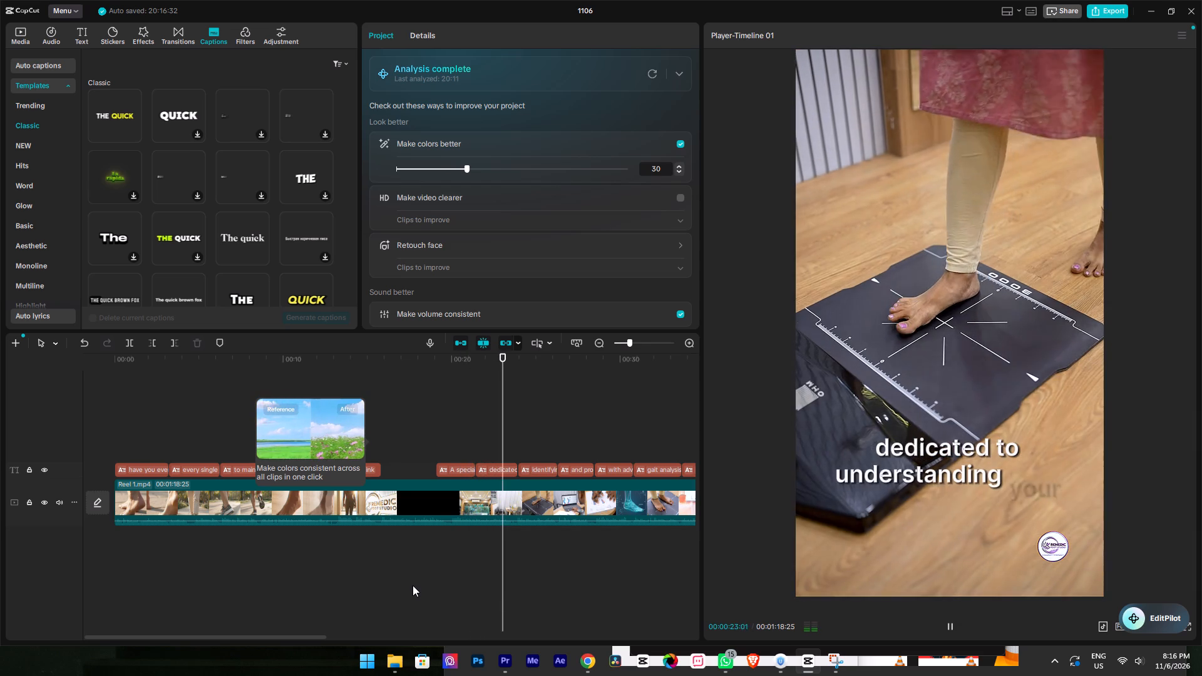
Move the floating EditPilot widget away from the player controls to the player's title area.
drag(1150, 619, 1142, 609)
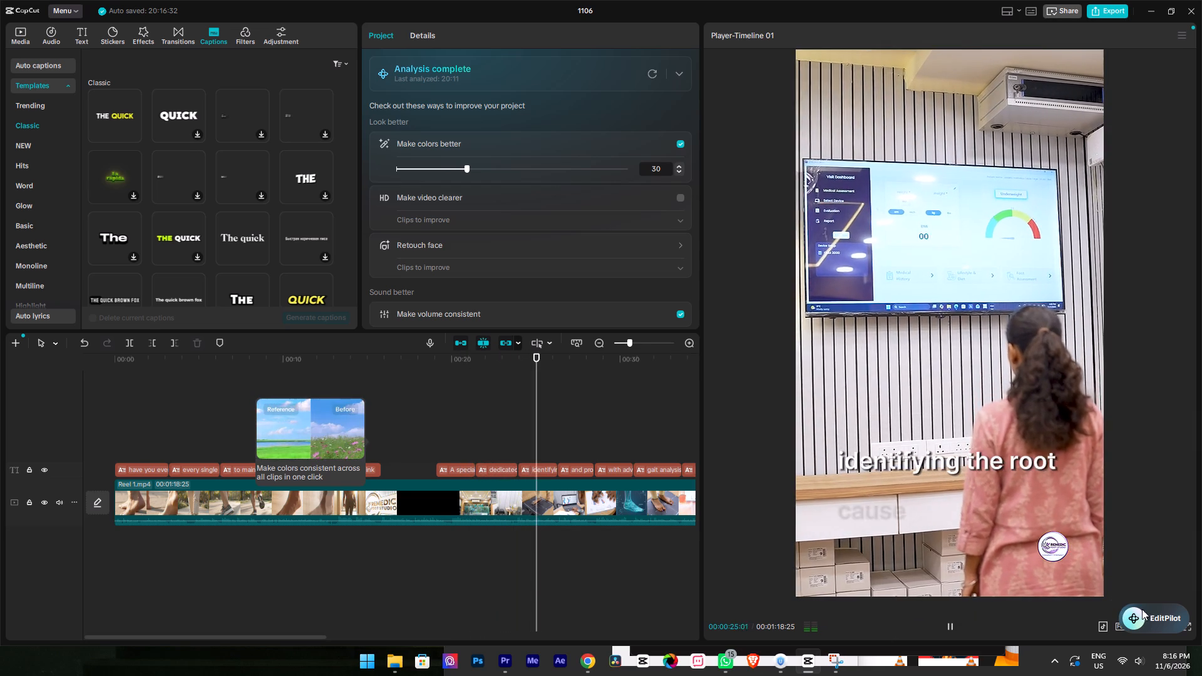
drag(1142, 609, 733, 49)
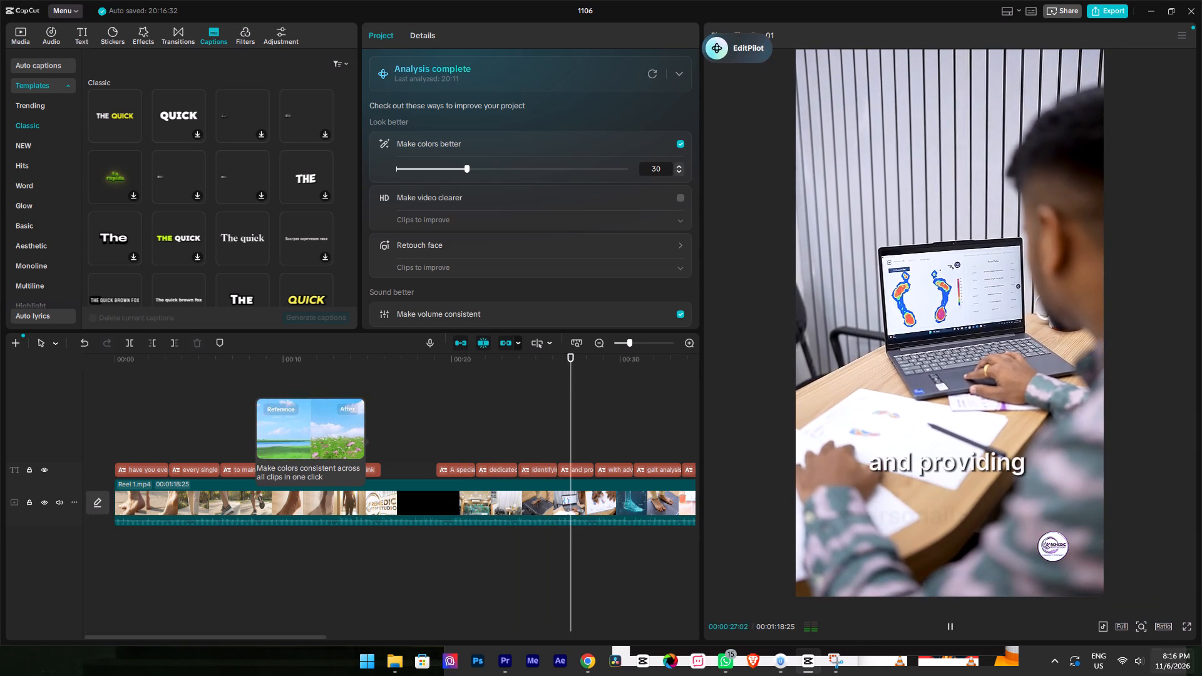
Set the player's preview playback quality to Medium quality.
click(1124, 625)
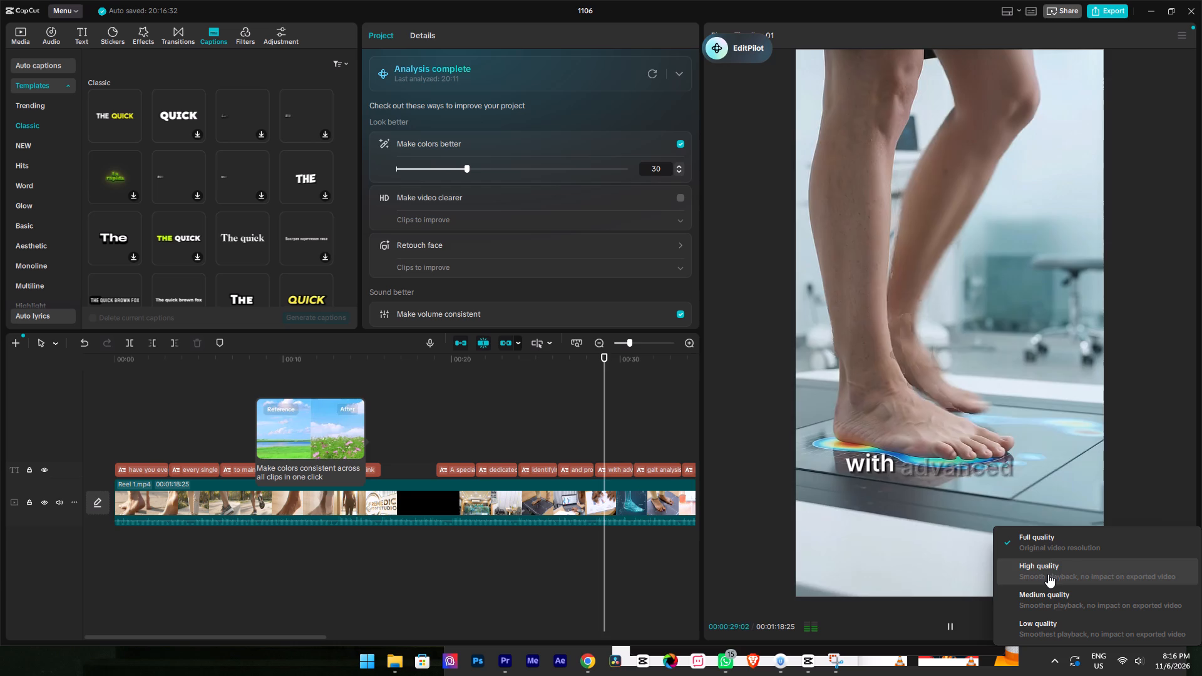
click(1053, 595)
key(space)
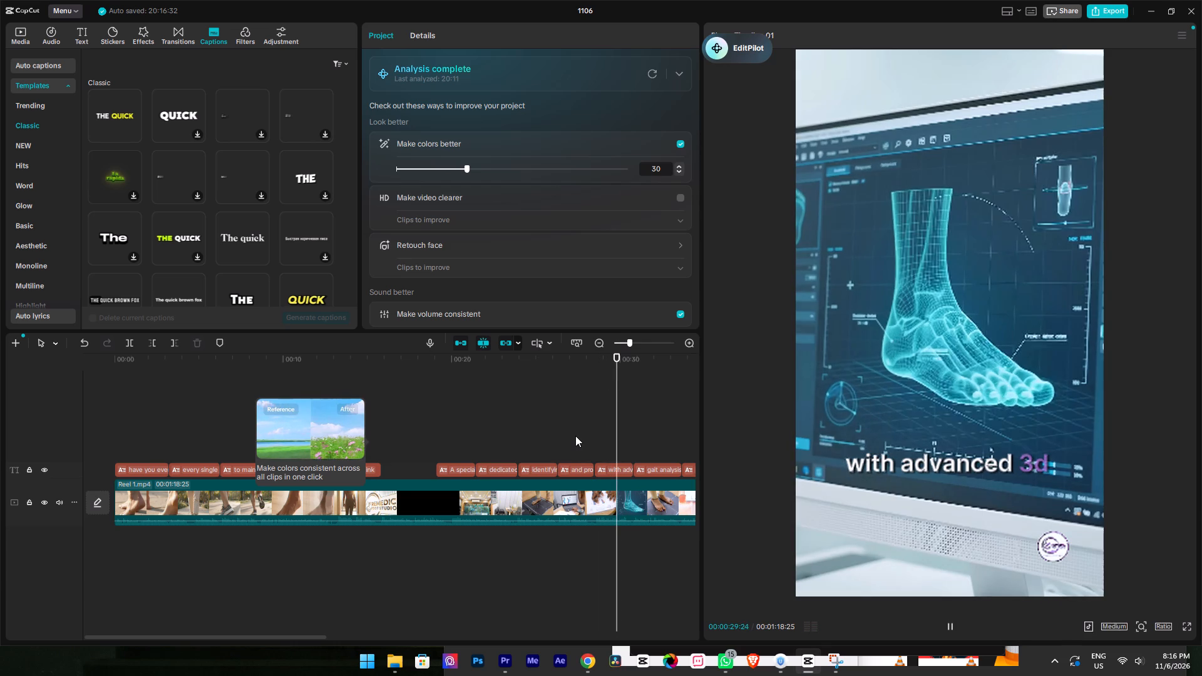
Replay the clinic section from about 21 seconds and check the captions through "we help address".
key(space)
click(475, 370)
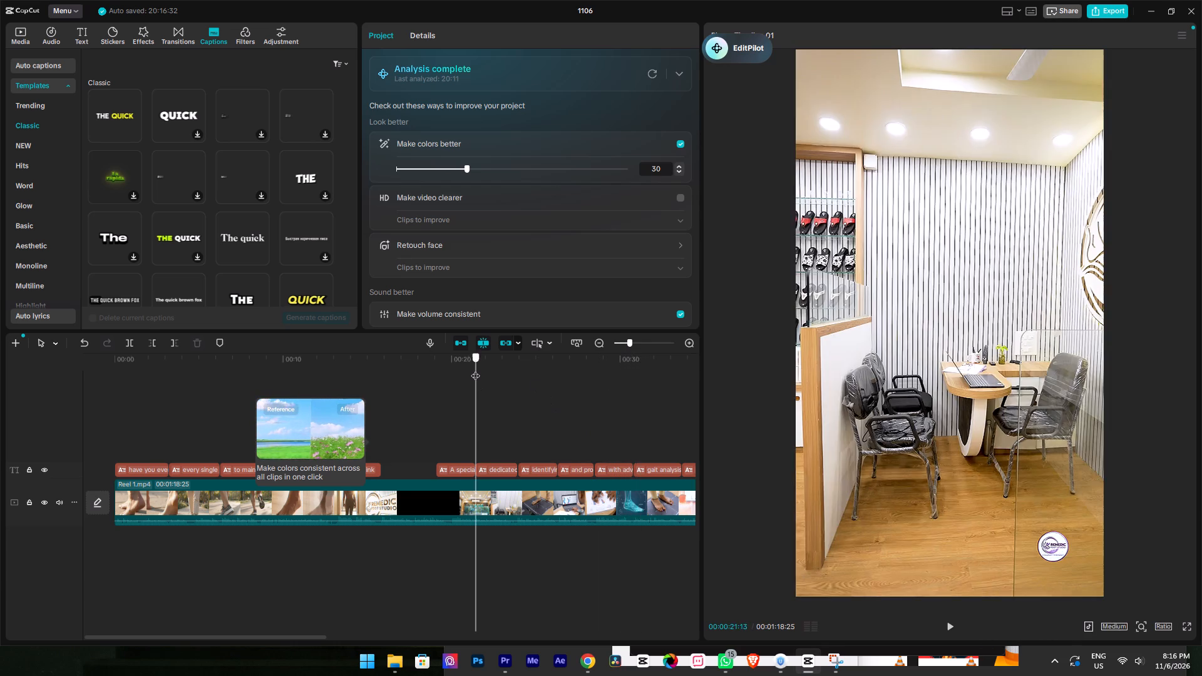
key(space)
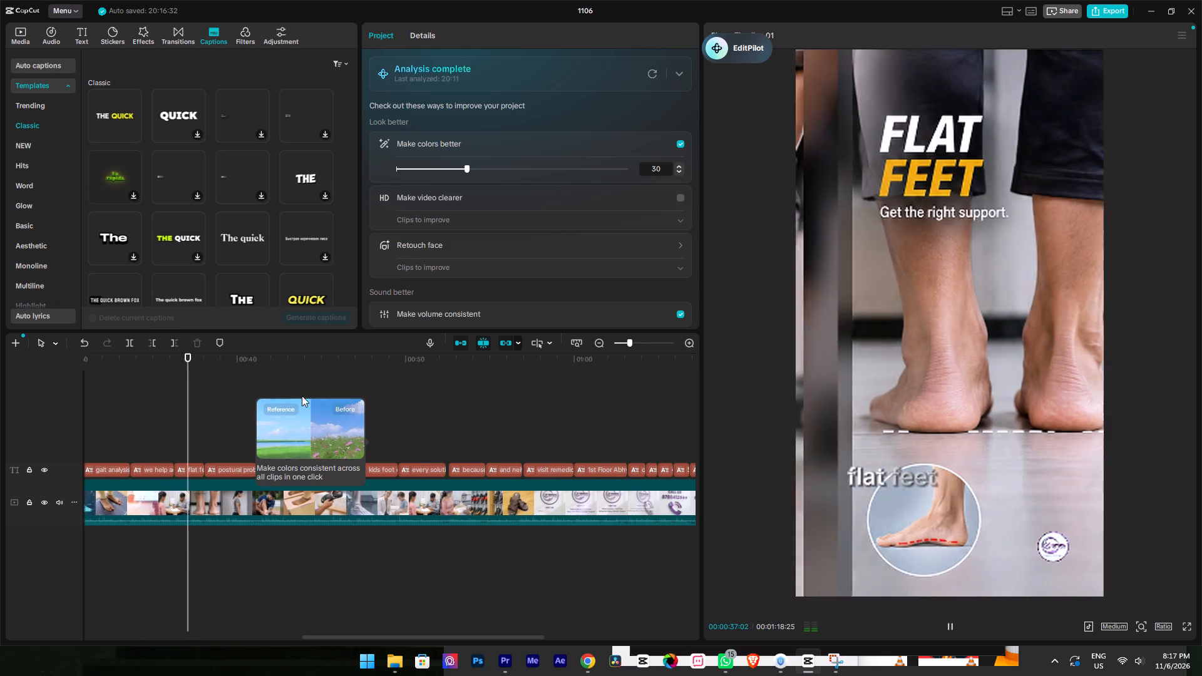
drag(190, 366, 486, 395)
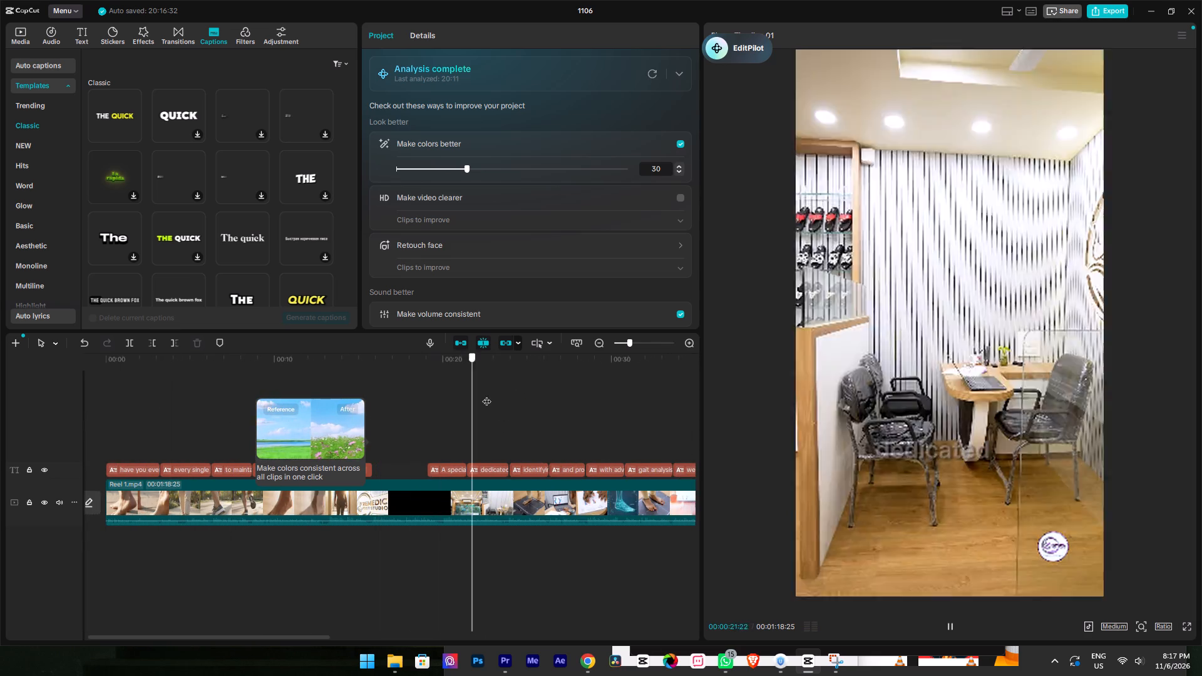
drag(486, 395, 607, 404)
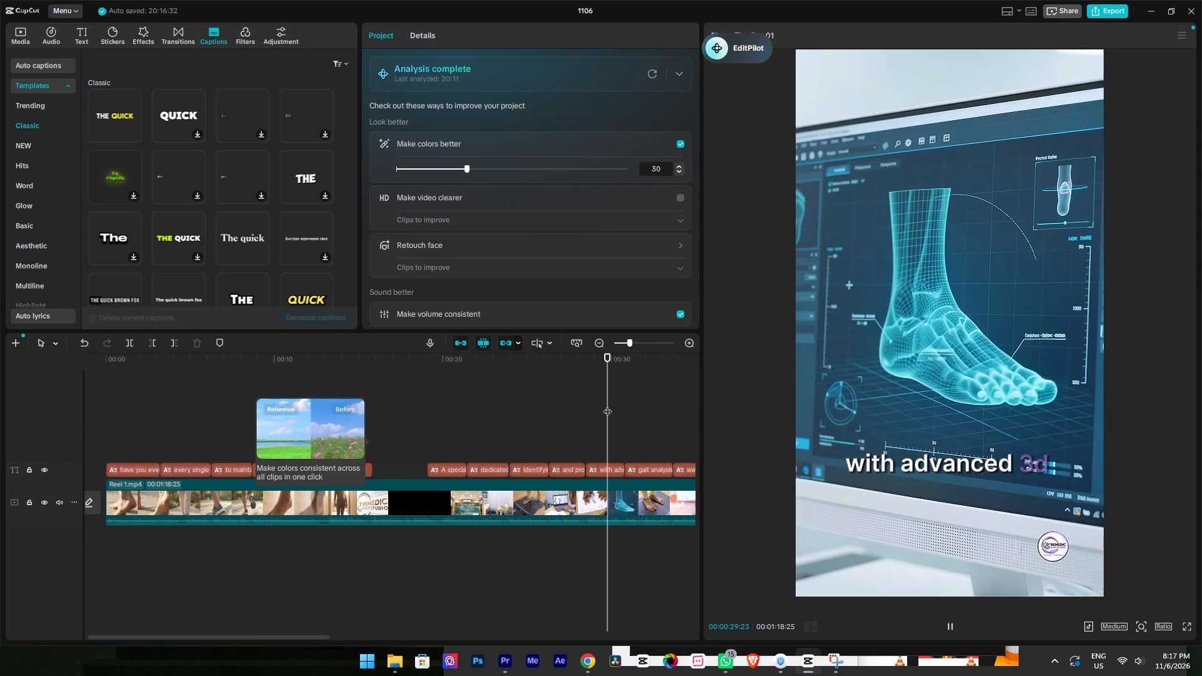
key(space)
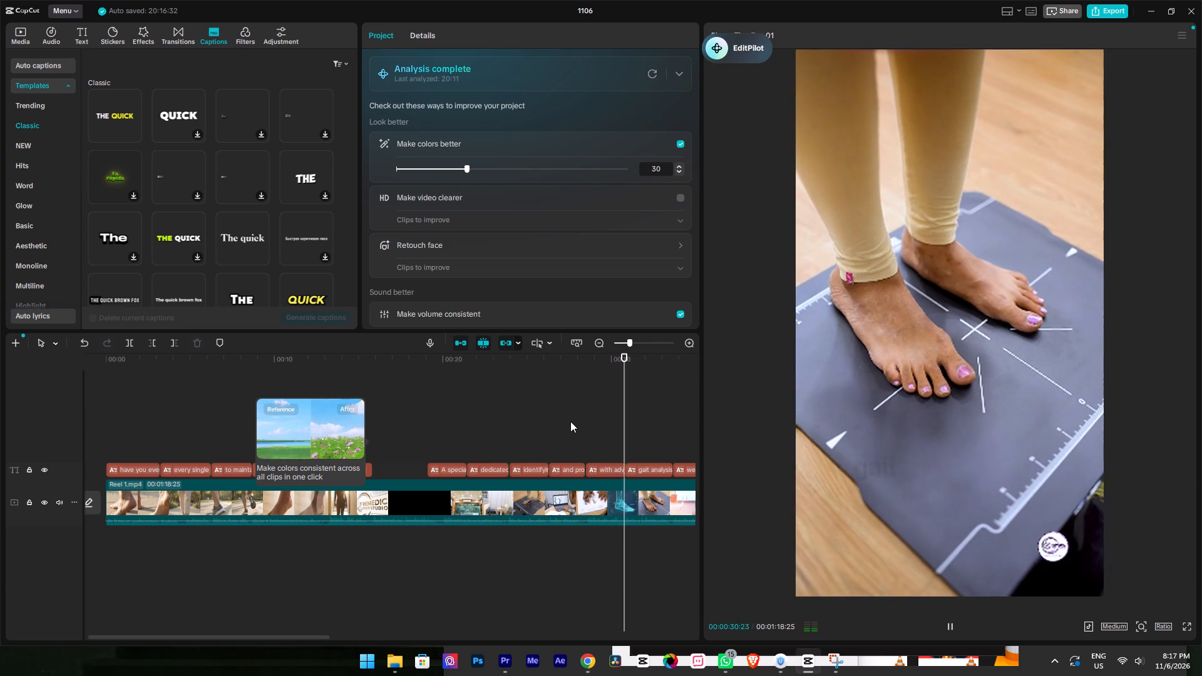
key(space)
key(space)
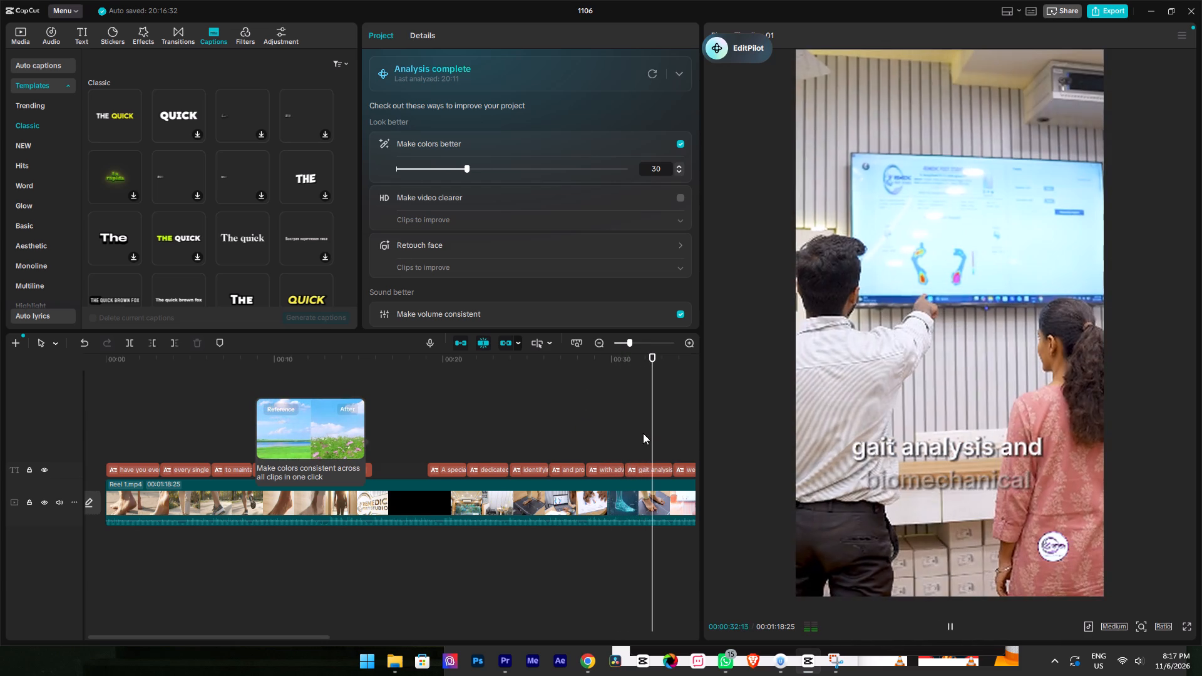
ctrl+scroll(640, 433, up, 1)
ctrl+scroll(640, 433, down, 1)
ctrl+scroll(640, 433, up, 3)
alt+scroll(640, 433, down, 4)
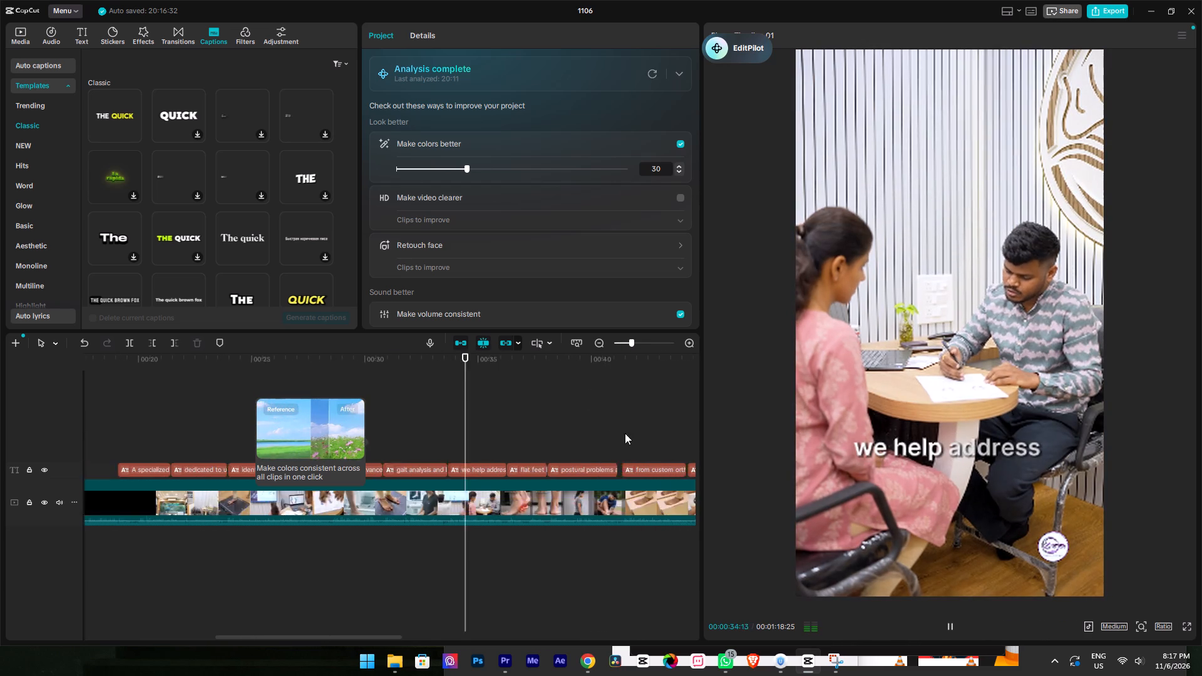
Remove "heel pain" from the caption over the Heel Pain card so that it reads "we help address concerns like".
key(space)
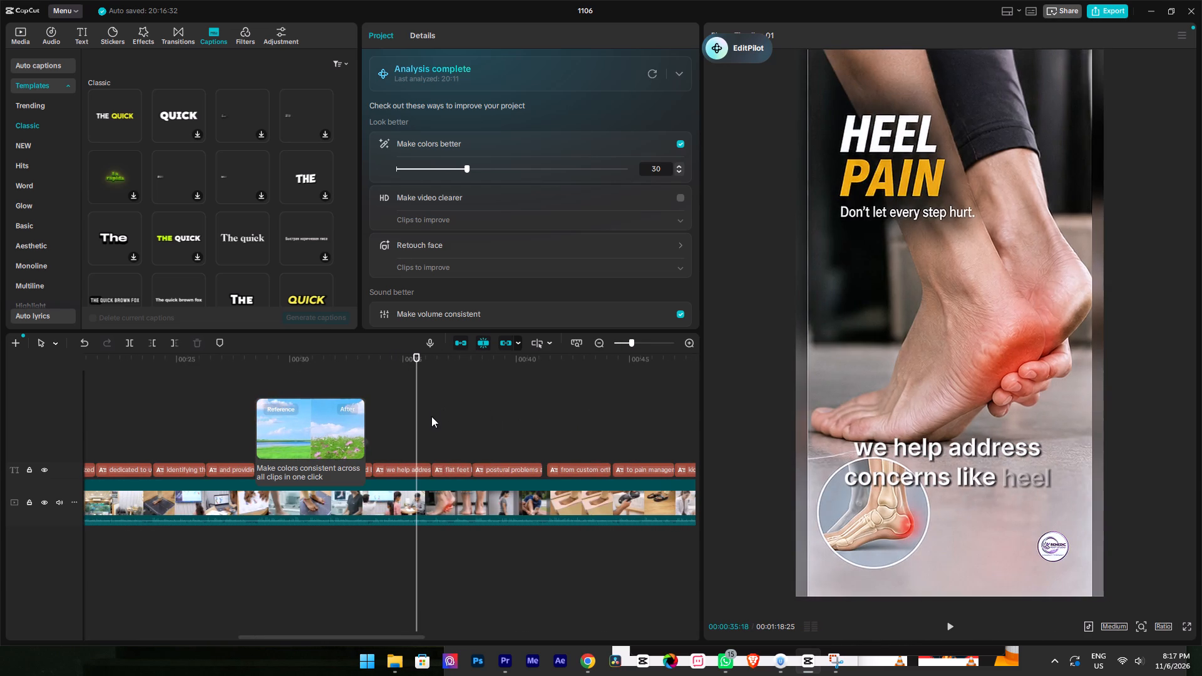
click(409, 469)
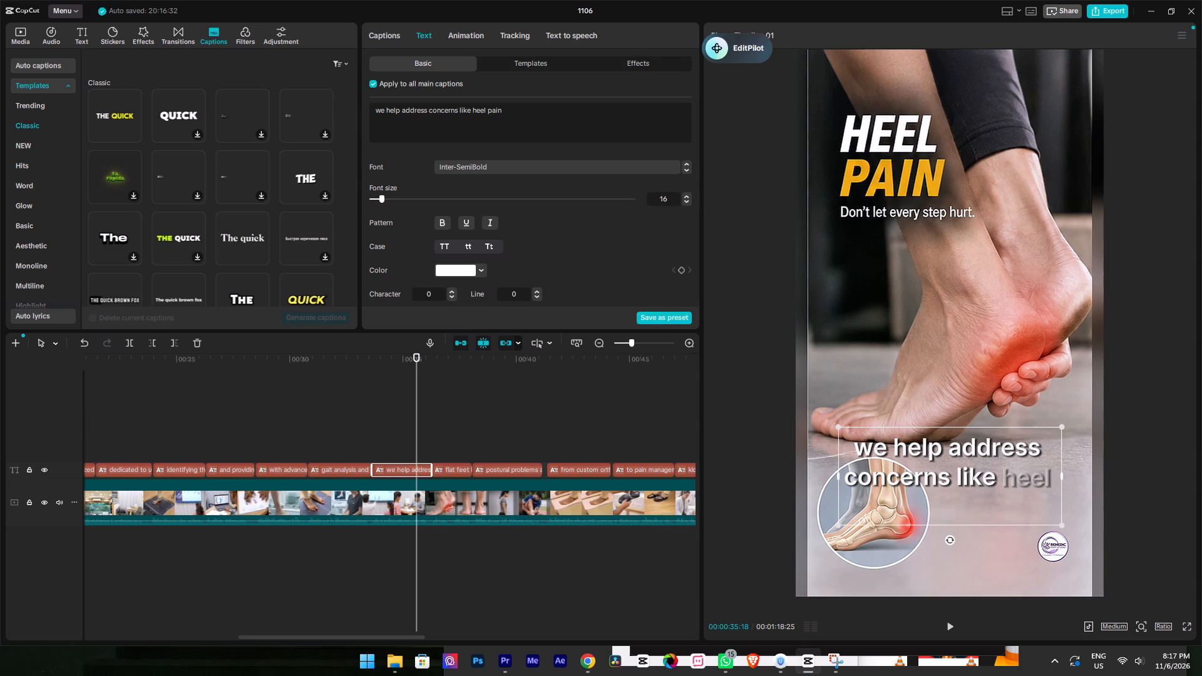
drag(471, 107, 514, 110)
key(BackSpace)
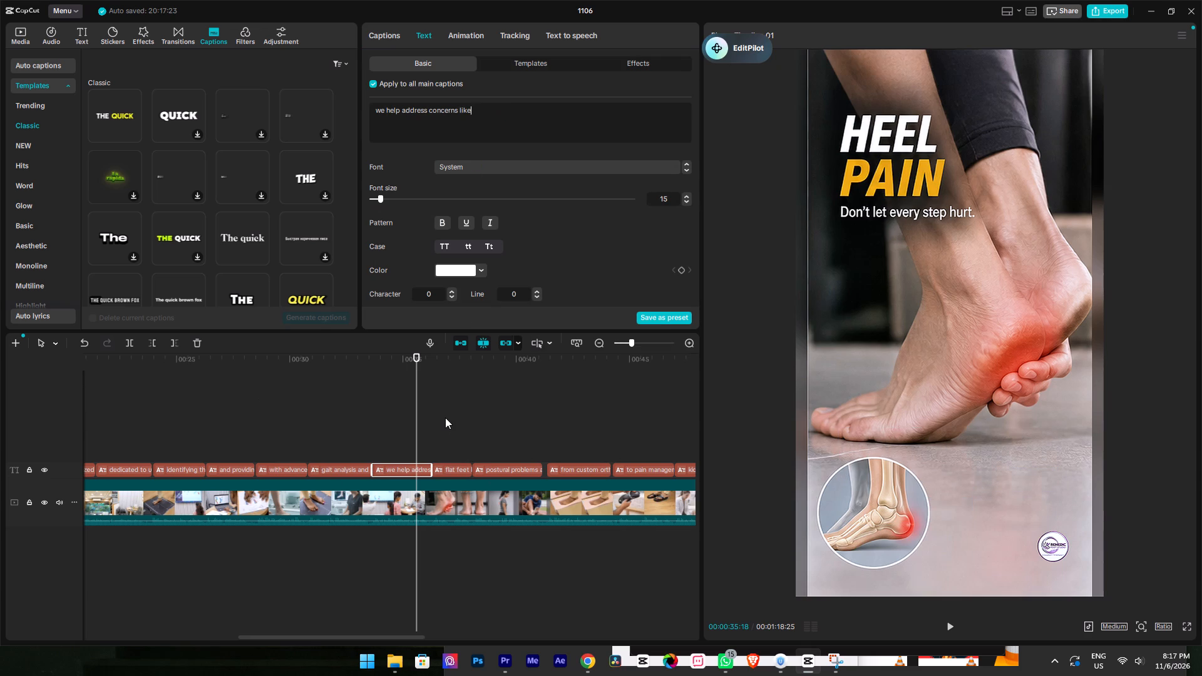
key(space)
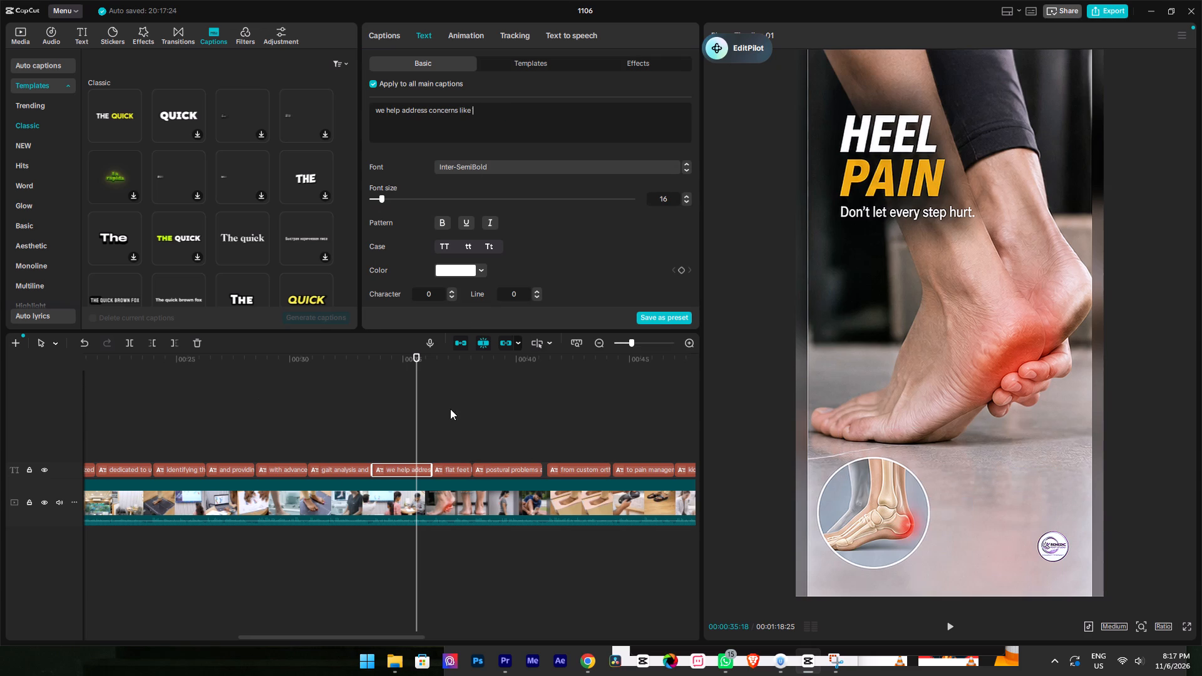
click(453, 406)
key(space)
Replay from the shortened caption and delete the "flat feet" and "postural problems and sports related" captions over the condition cards.
click(418, 356)
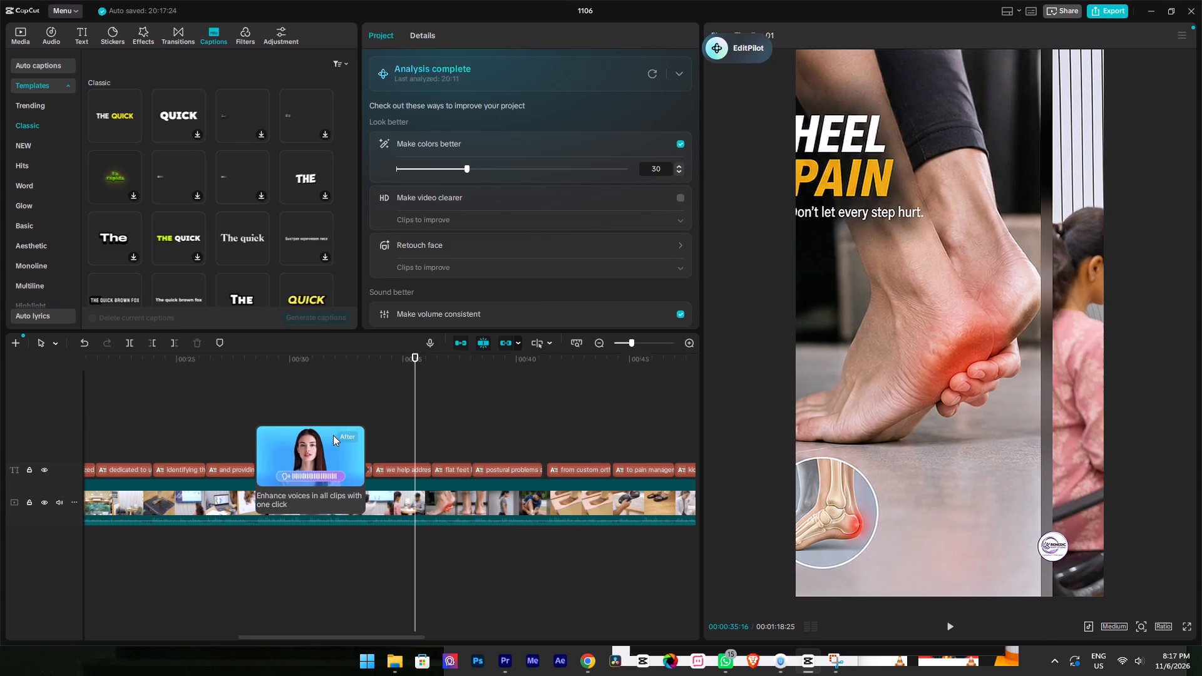
click(365, 401)
click(428, 378)
drag(399, 367, 393, 366)
key(space)
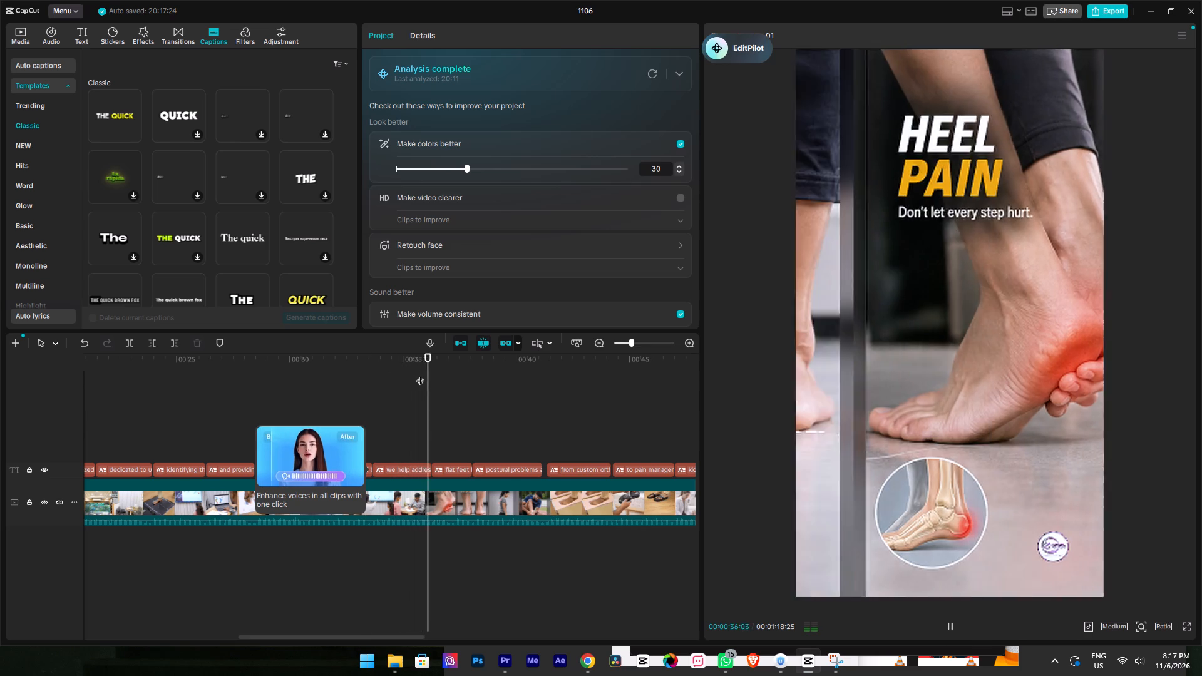
key(space)
click(448, 469)
key(BackSpace)
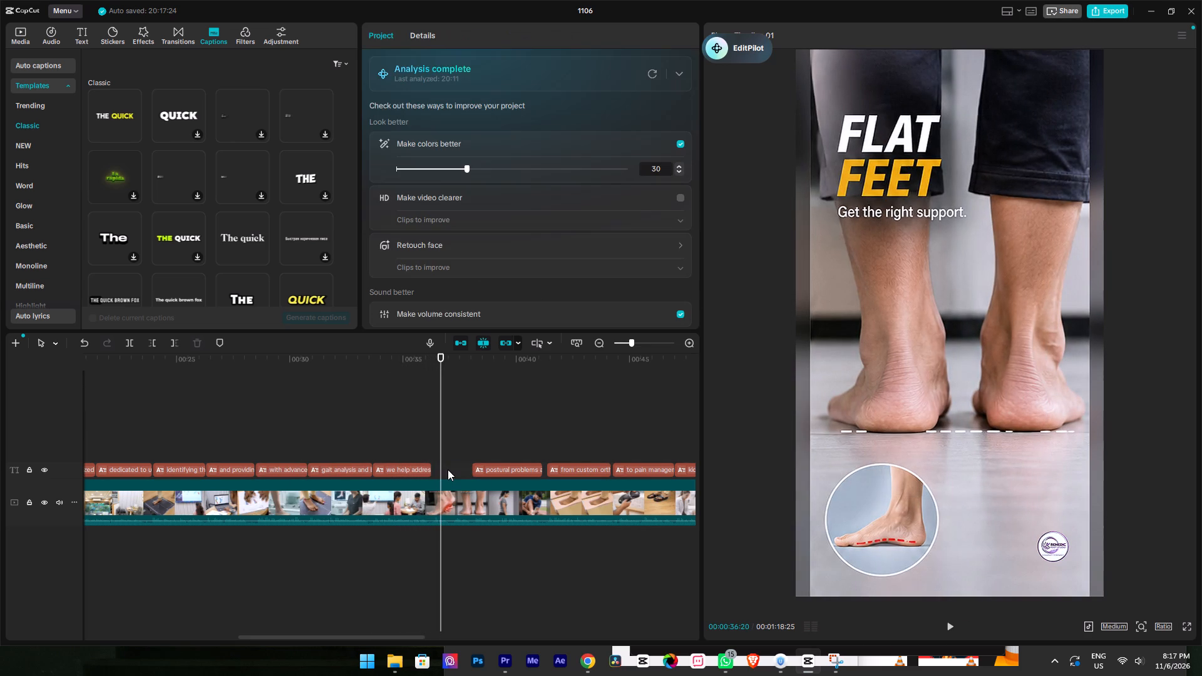
key(space)
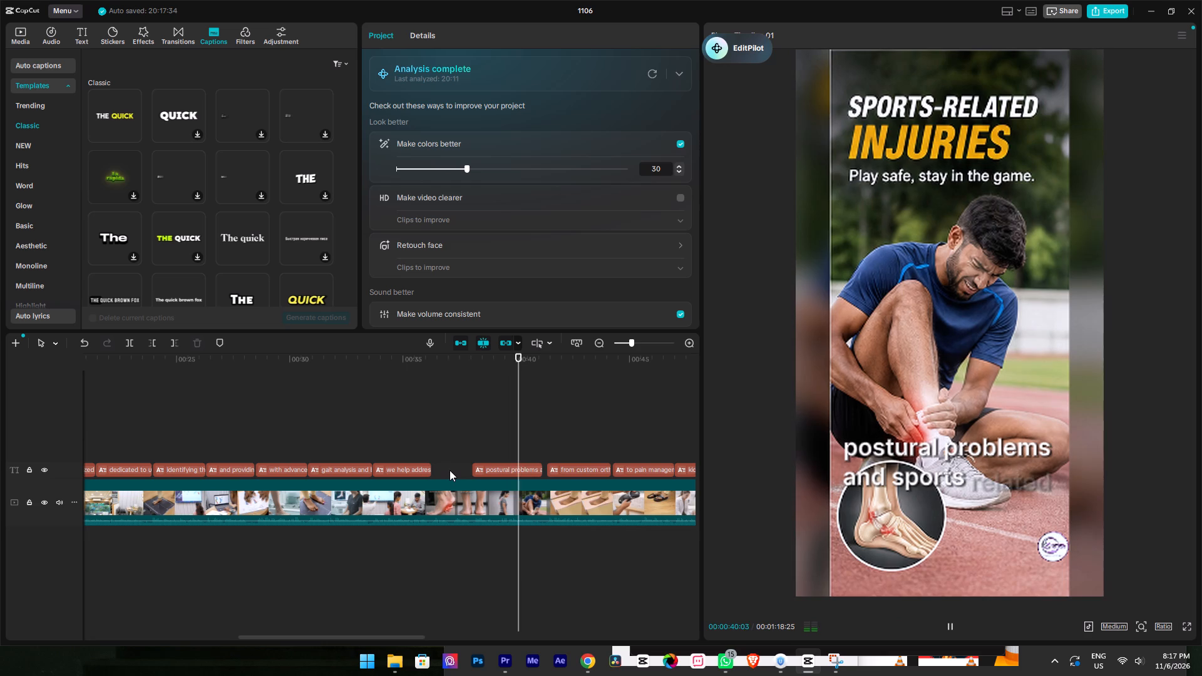
key(space)
click(516, 468)
key(BackSpace)
Play on to the Visit Us card and delete its "visit remedic foot" caption and the address caption after it.
key(space)
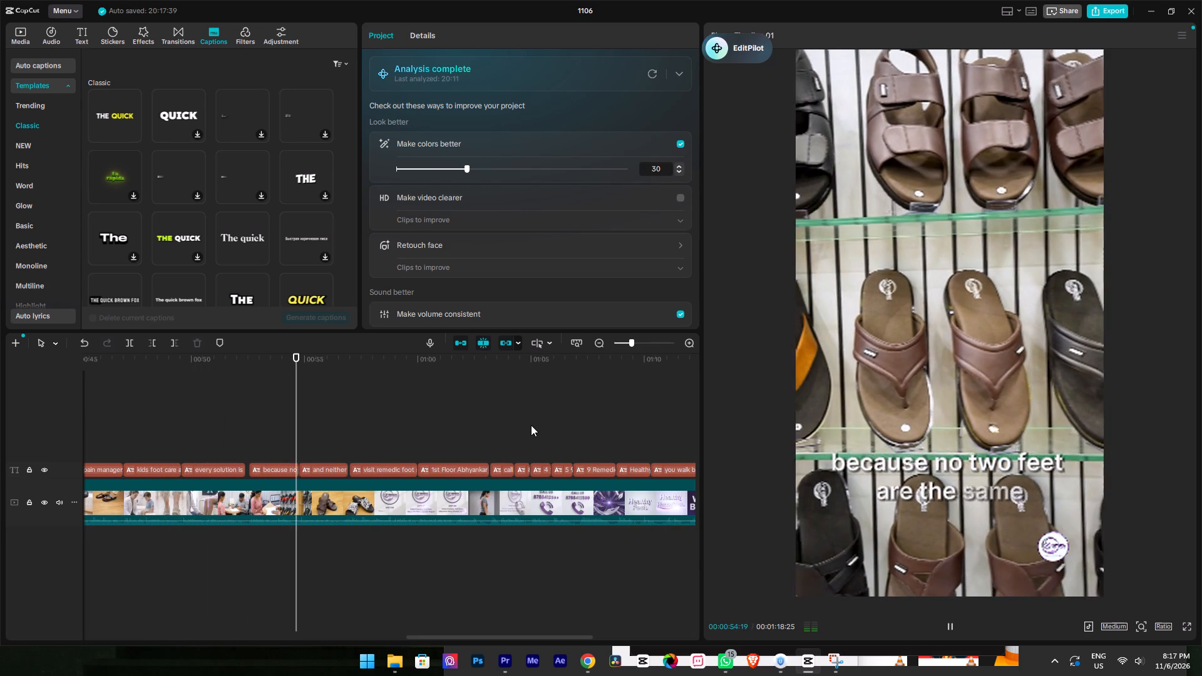
key(space)
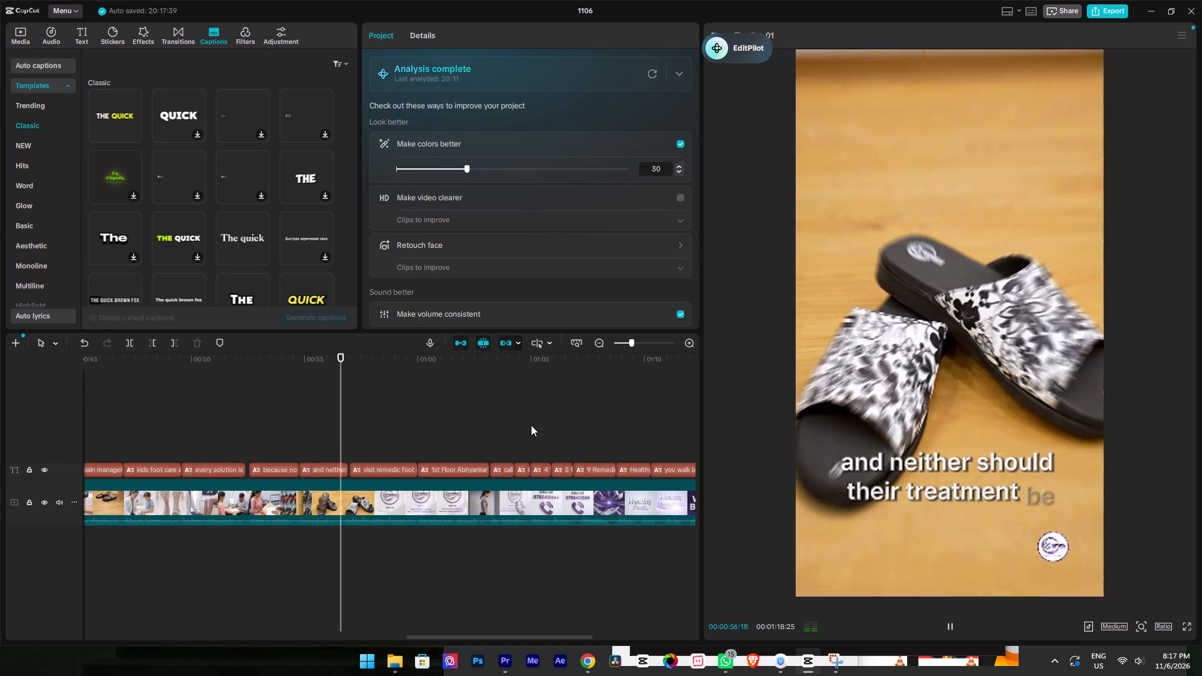
key(space)
key(space)
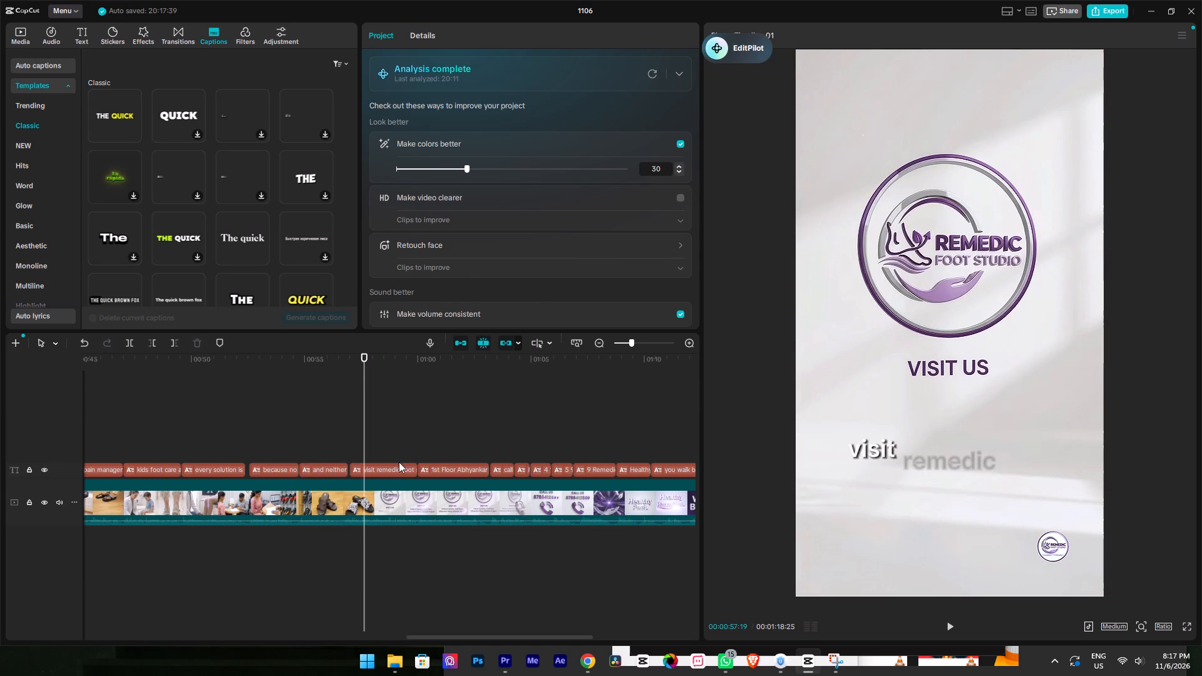
click(386, 467)
key(BackSpace)
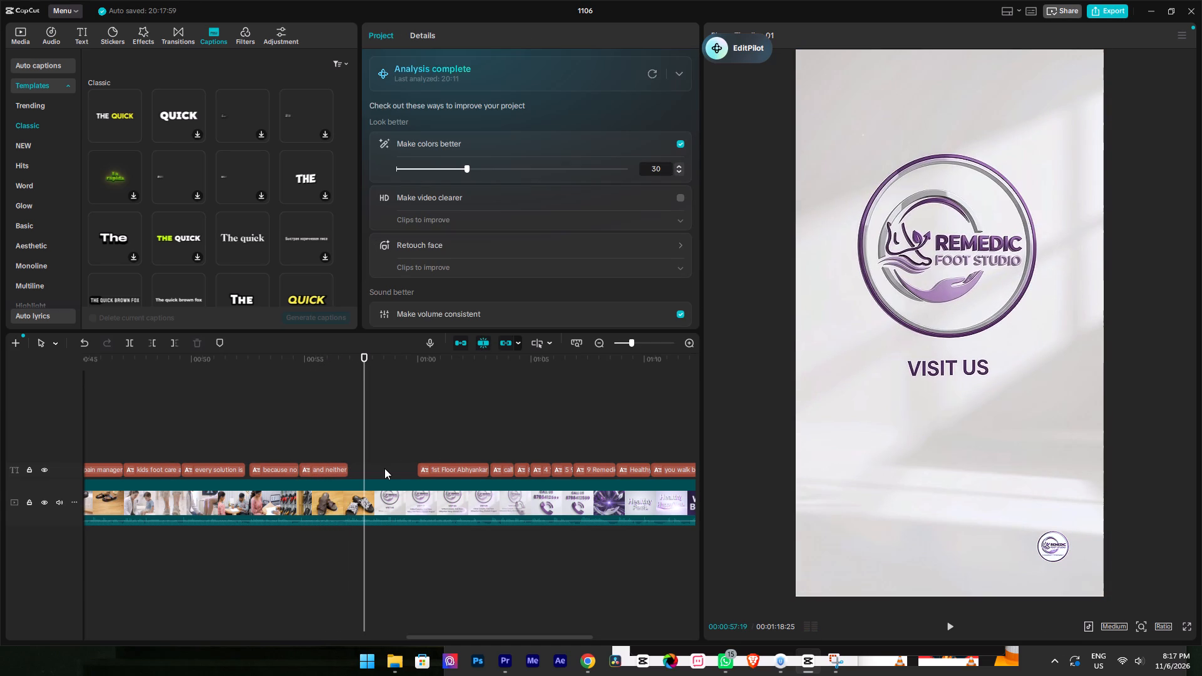
key(space)
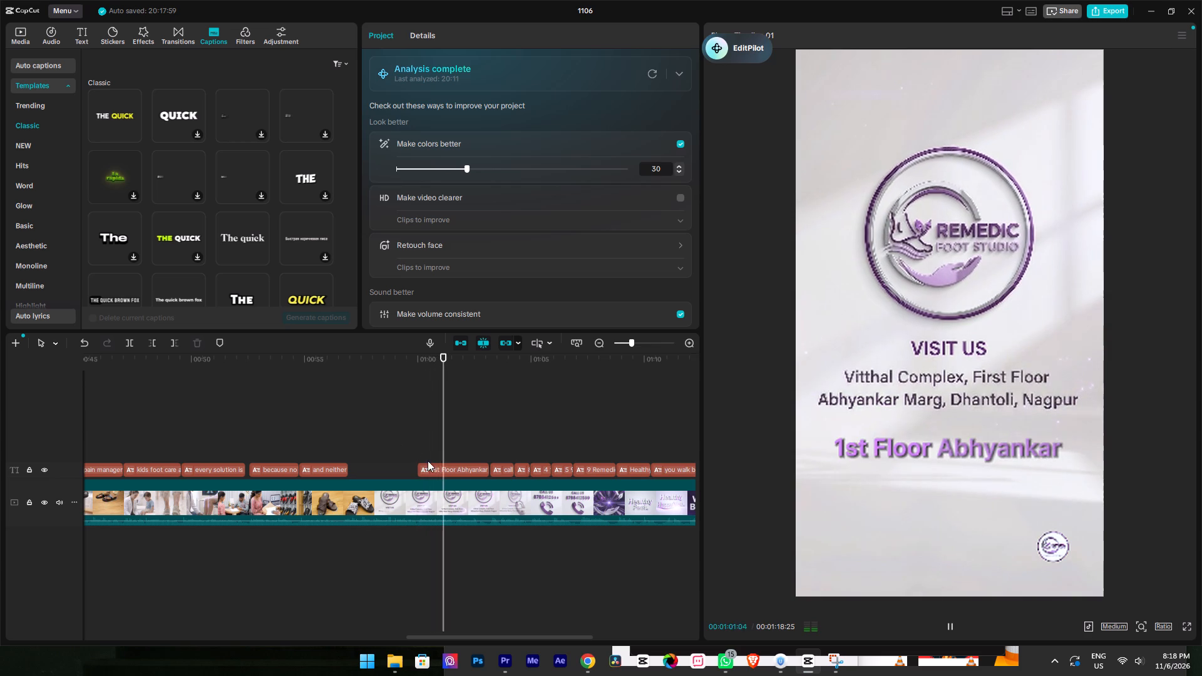
click(460, 466)
key(BackSpace)
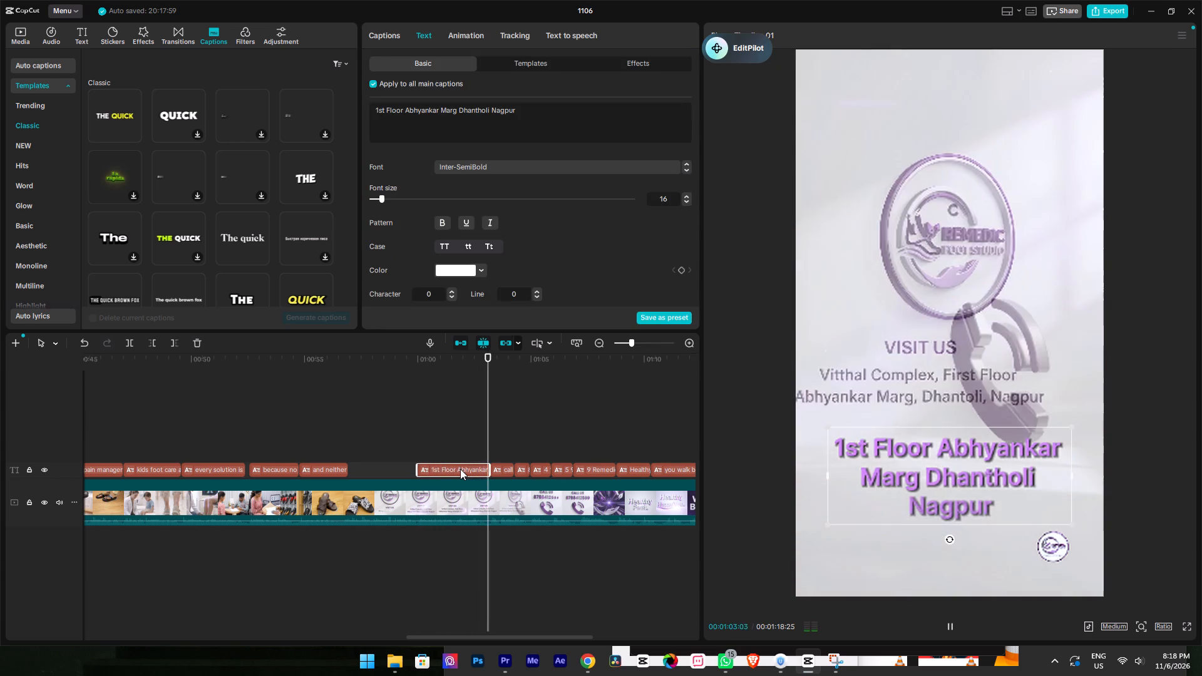
Delete the "call" caption and the three phone-number captions following it at the Call Us card.
key(space)
click(497, 470)
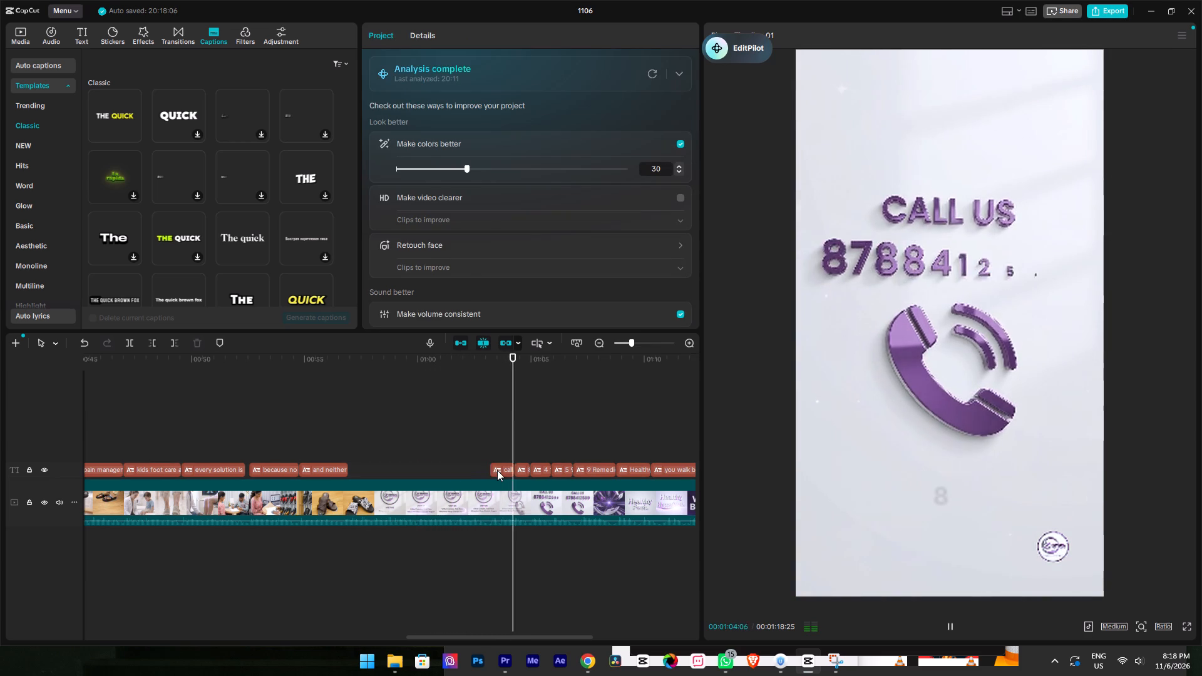
key(BackSpace)
click(527, 466)
key(BackSpace)
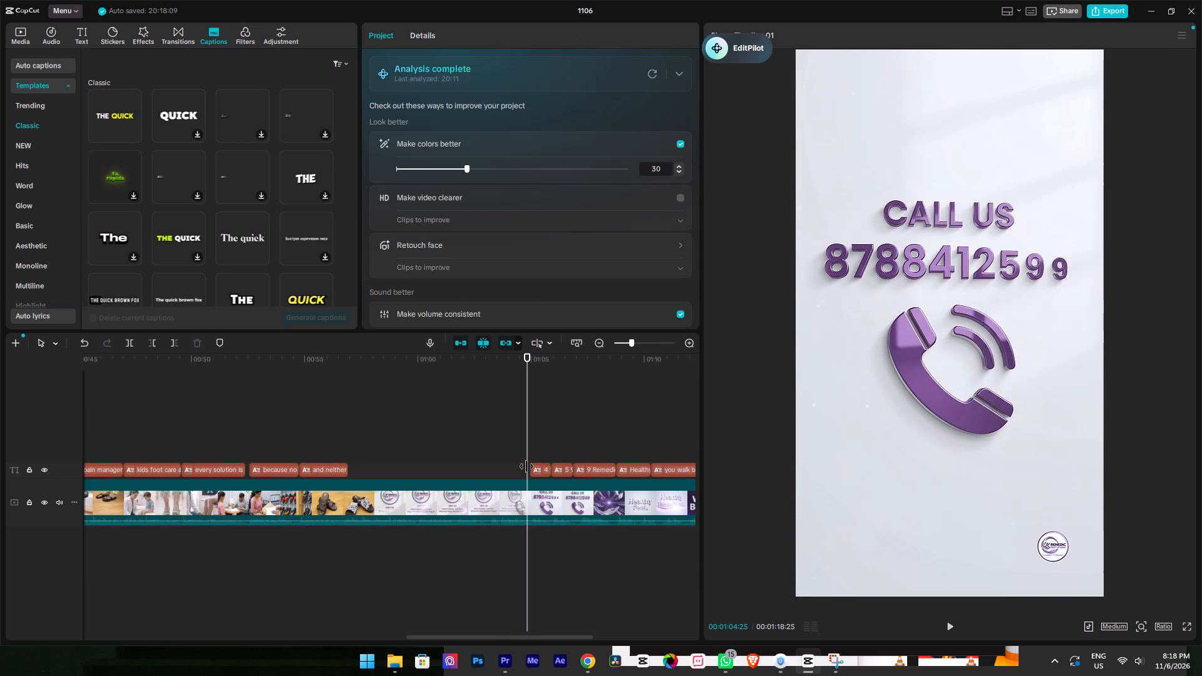
click(535, 470)
key(BackSpace)
click(557, 468)
key(BackSpace)
Delete the last three captions, from "9 Remedic Foot Studio" through "you walk better", and save the project.
key(space)
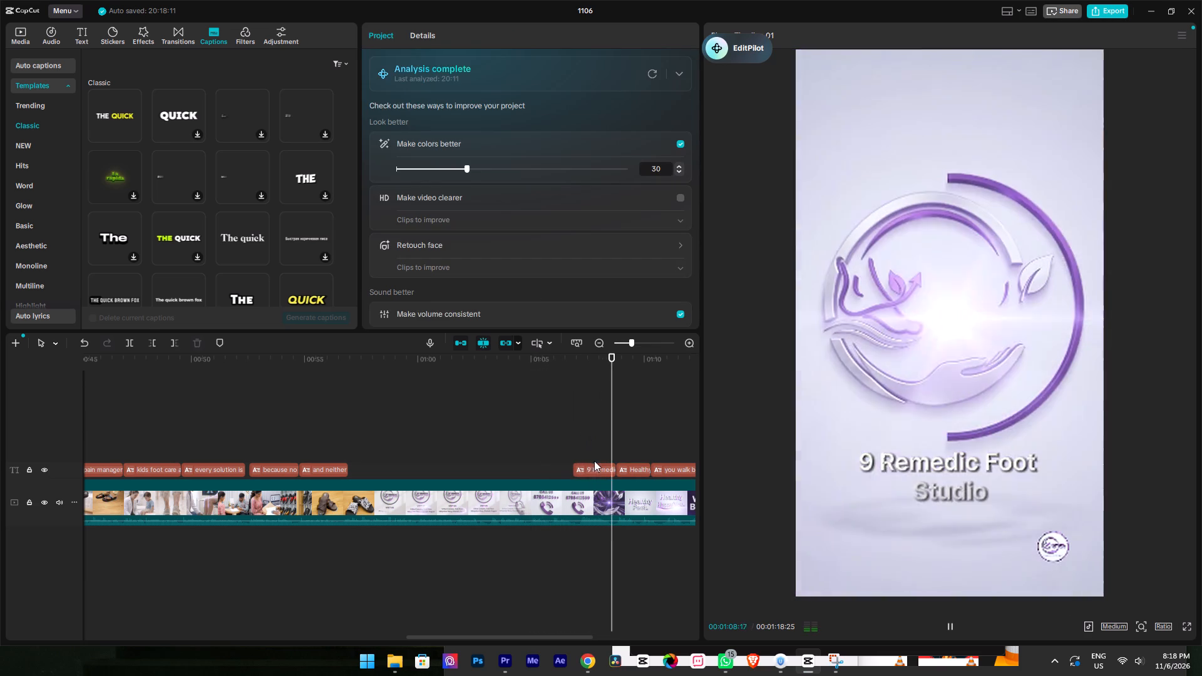
click(593, 469)
key(space)
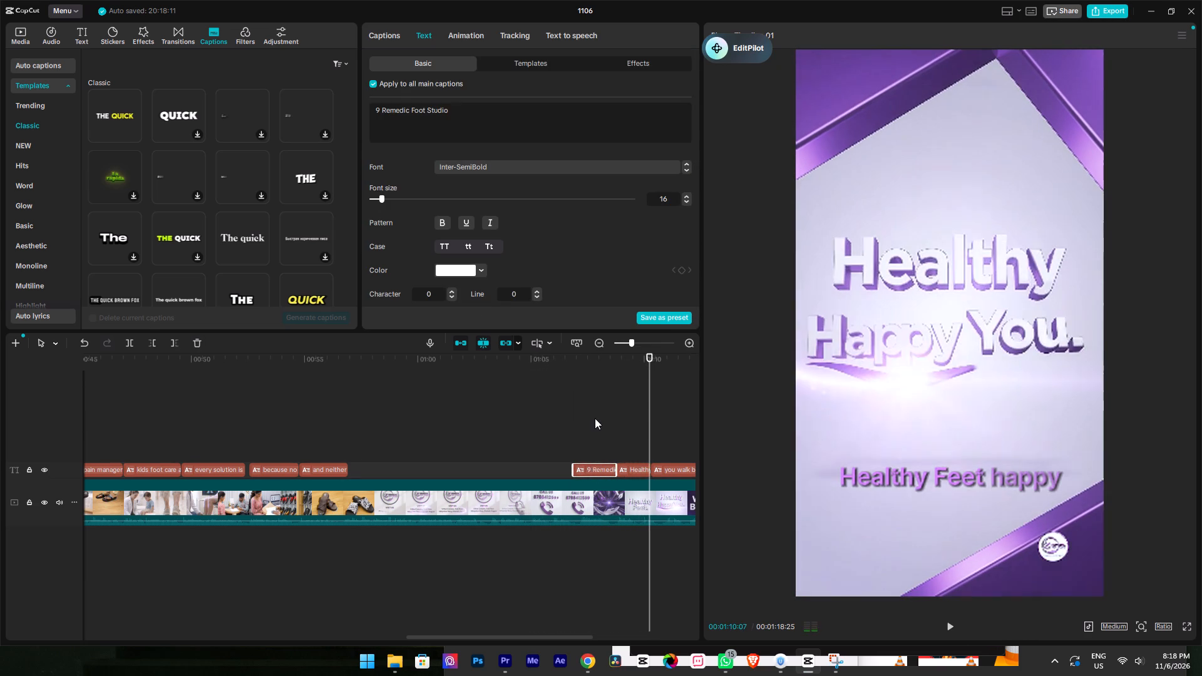
alt+scroll(592, 414, down, 3)
drag(563, 434, 371, 462)
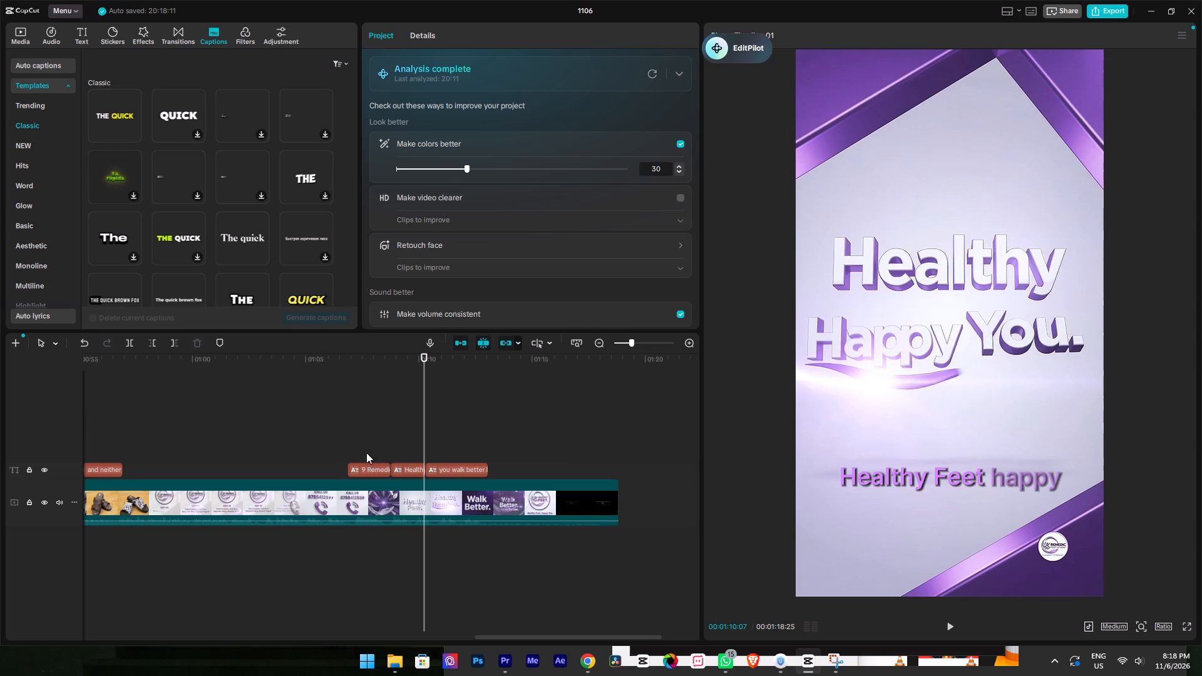
drag(464, 438, 321, 466)
key(BackSpace)
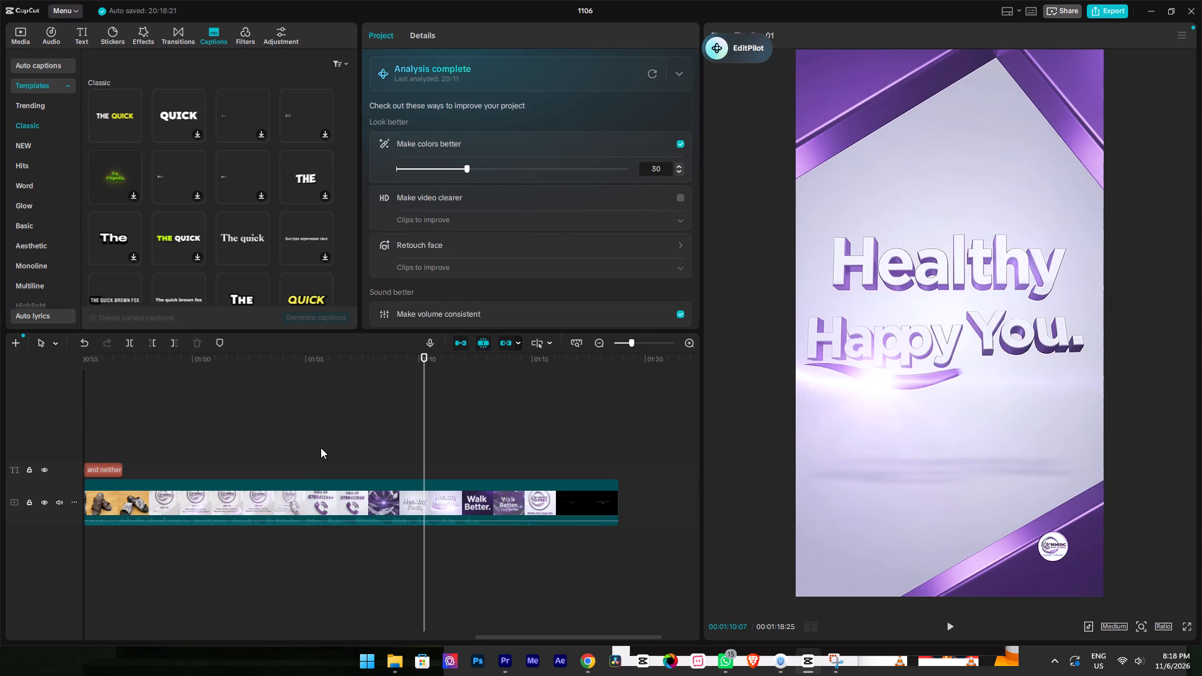
key(ctrl+s)
Play the reel again from the beginning to check the opening captions.
alt+scroll(324, 439, down, 5)
scroll(326, 438, up, 13)
alt+scroll(317, 413, up, 3)
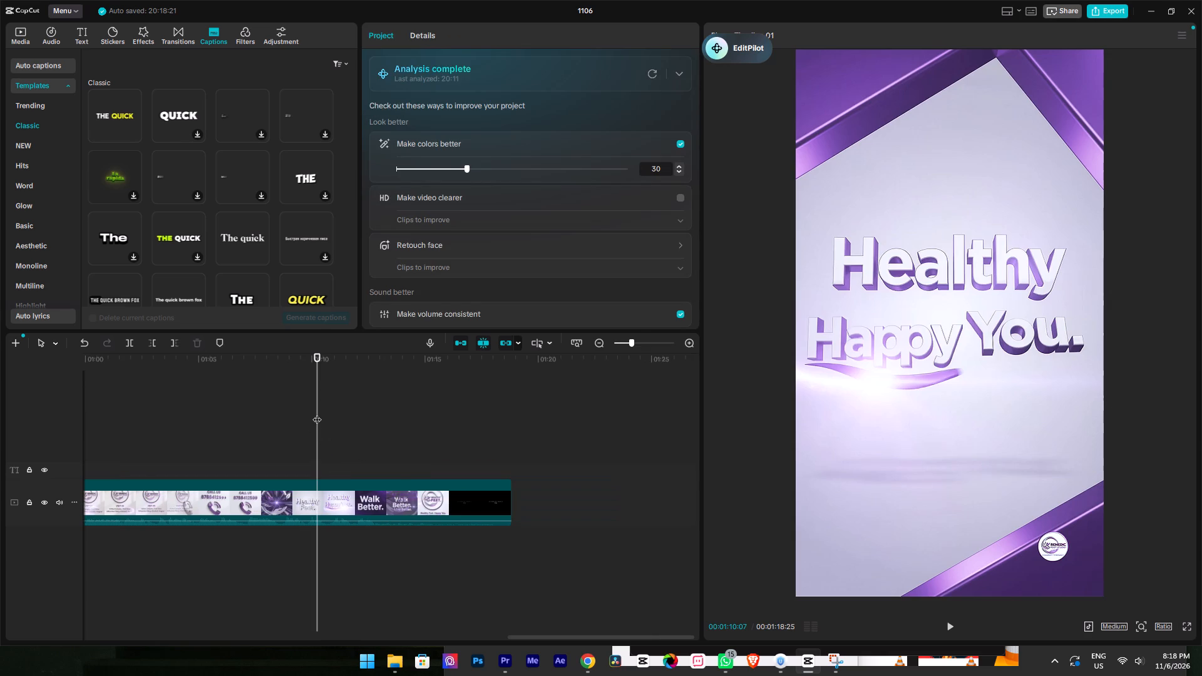
alt+scroll(317, 413, up, 20)
alt+scroll(317, 413, up, 1)
drag(247, 364, 15, 404)
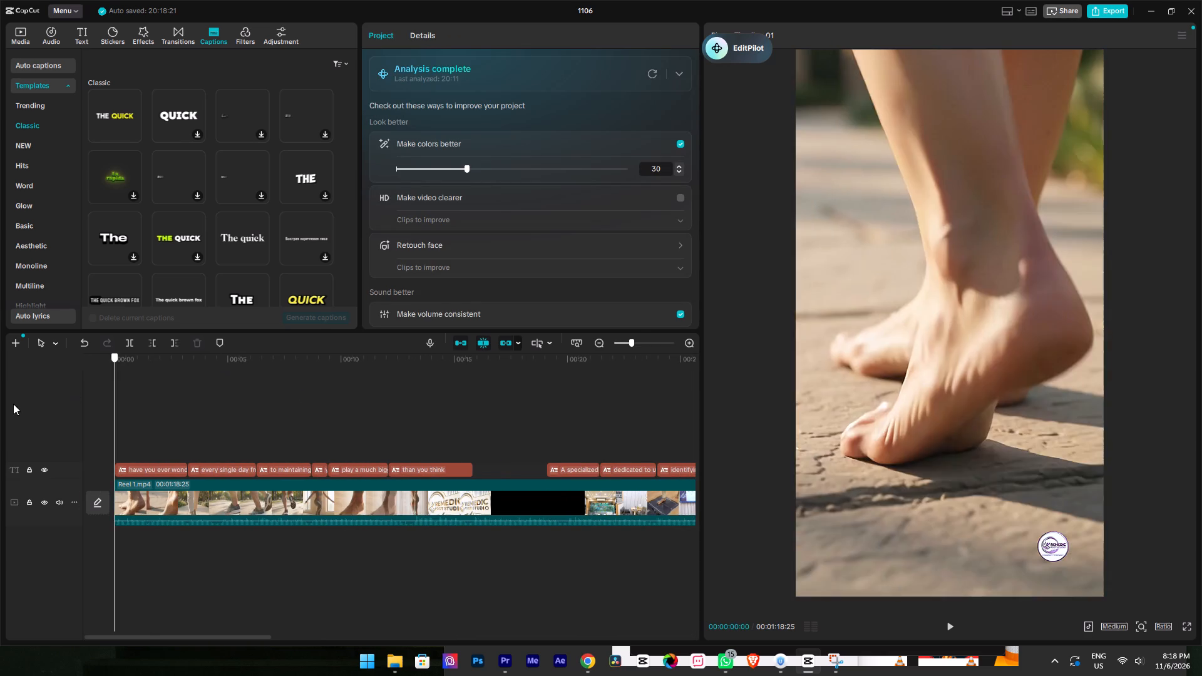
key(space)
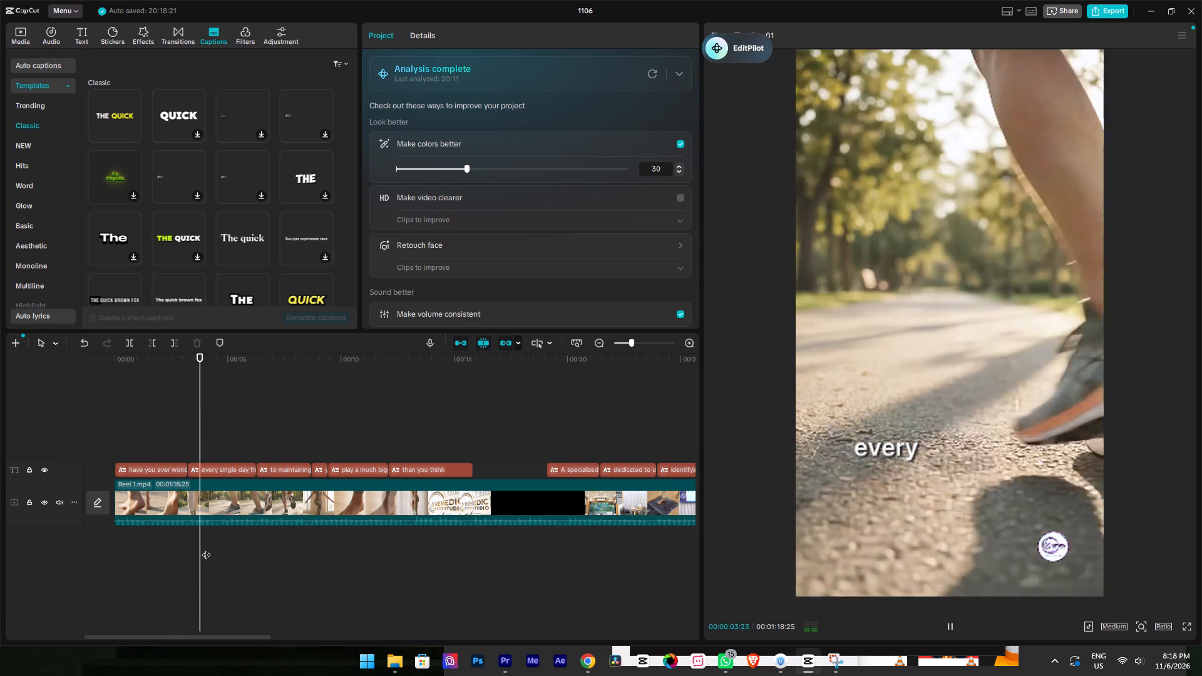
Select all captions on the timeline and reduce their font size to 10.
double_click(602, 344)
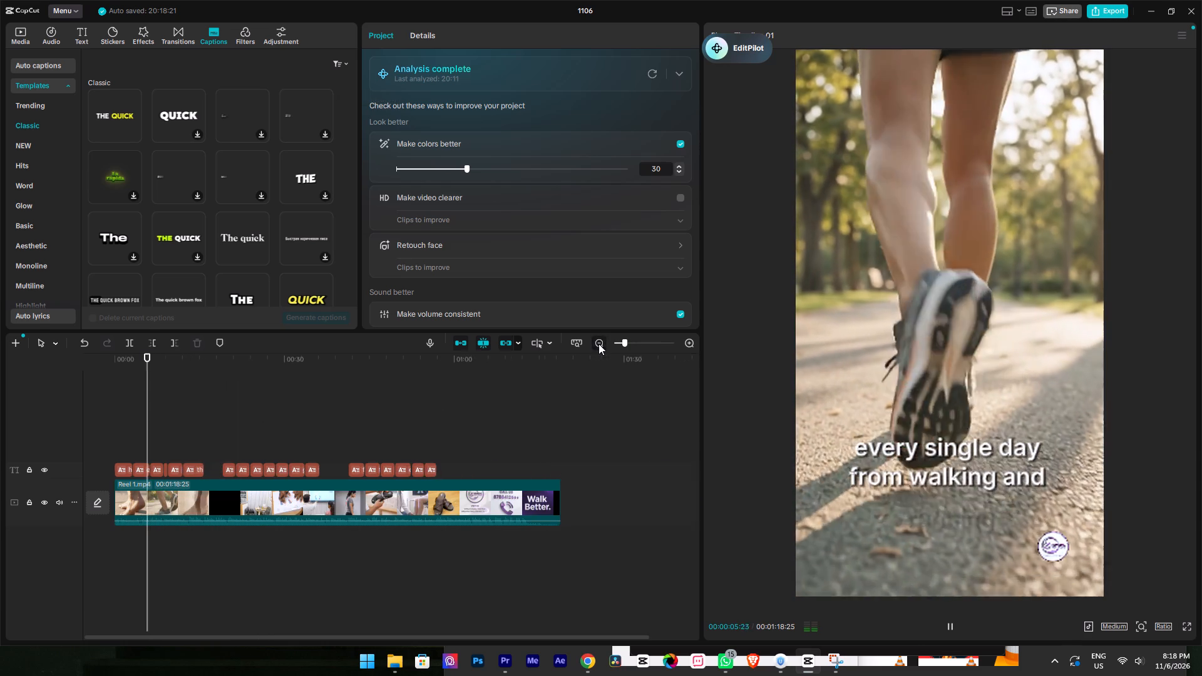
key(space)
drag(483, 439, 183, 461)
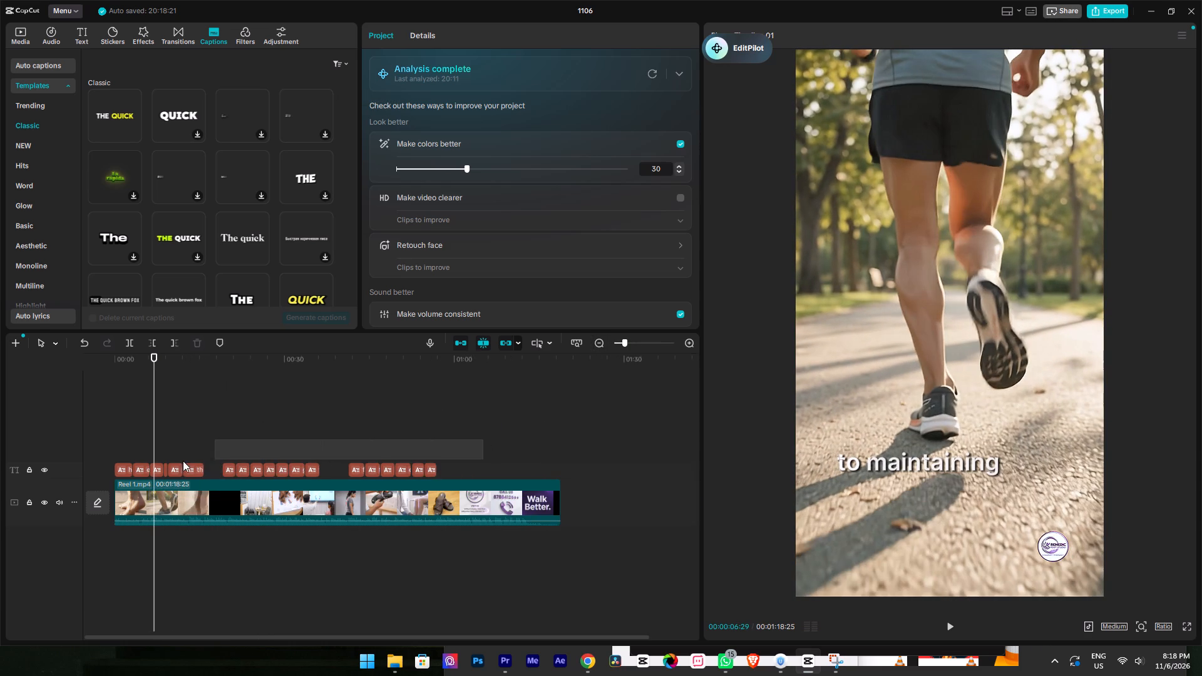
drag(183, 461, 100, 466)
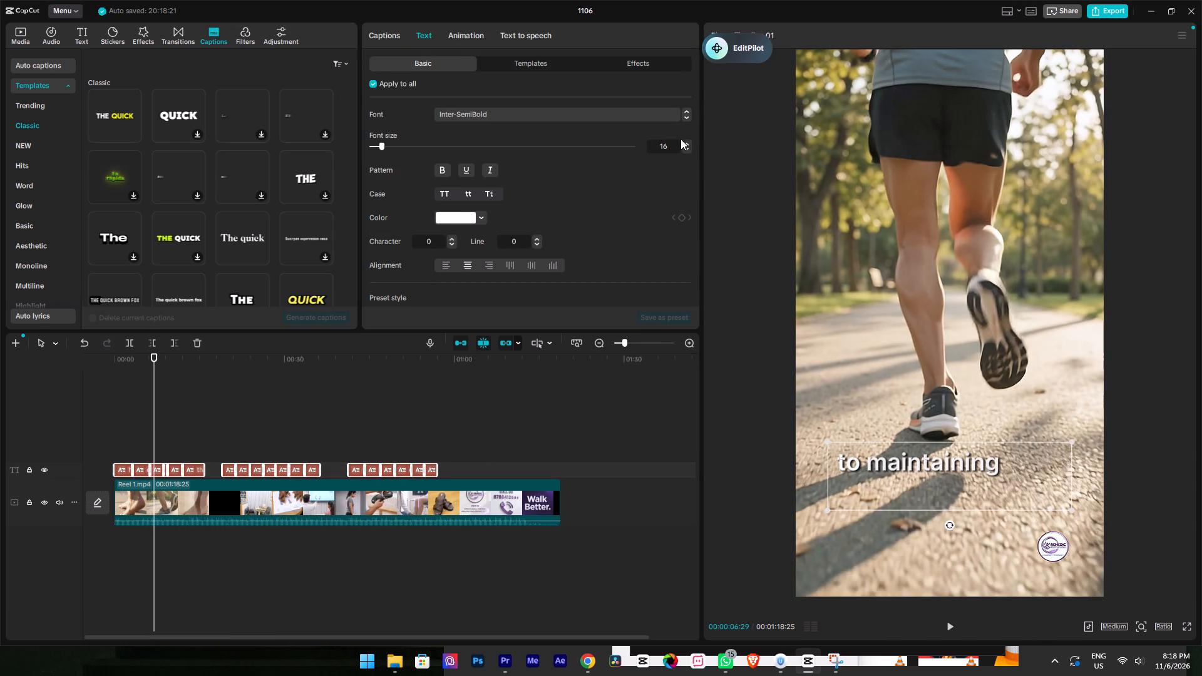
click(686, 149)
click(686, 149)
double_click(686, 149)
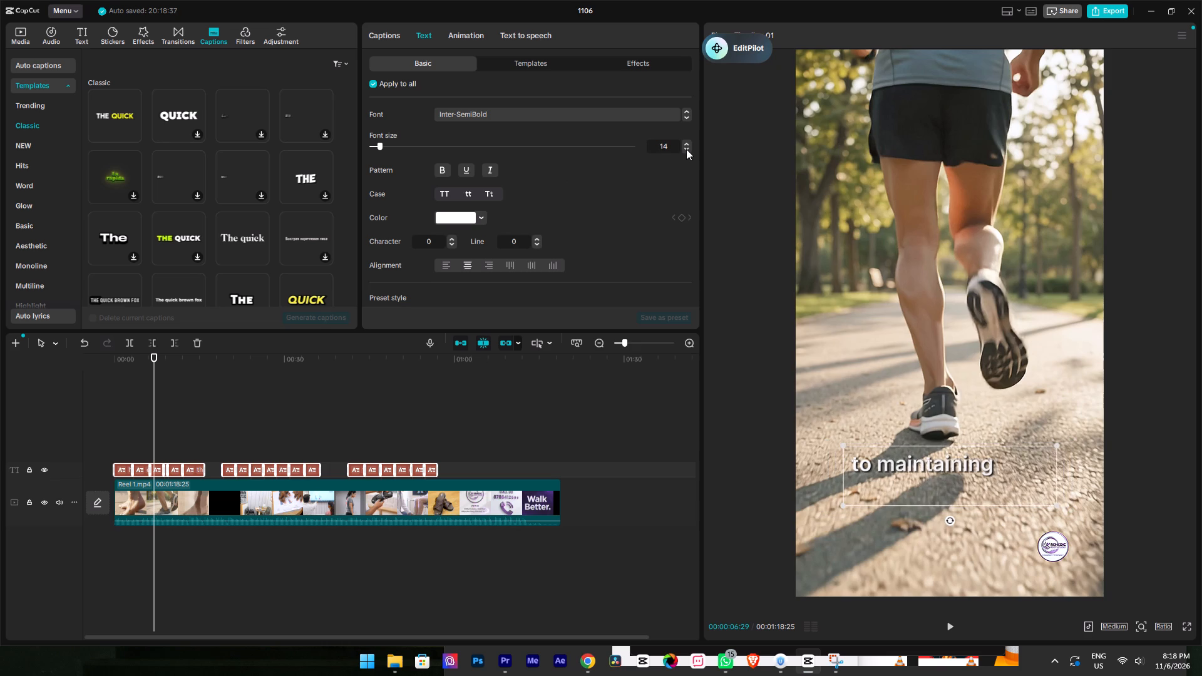
double_click(686, 149)
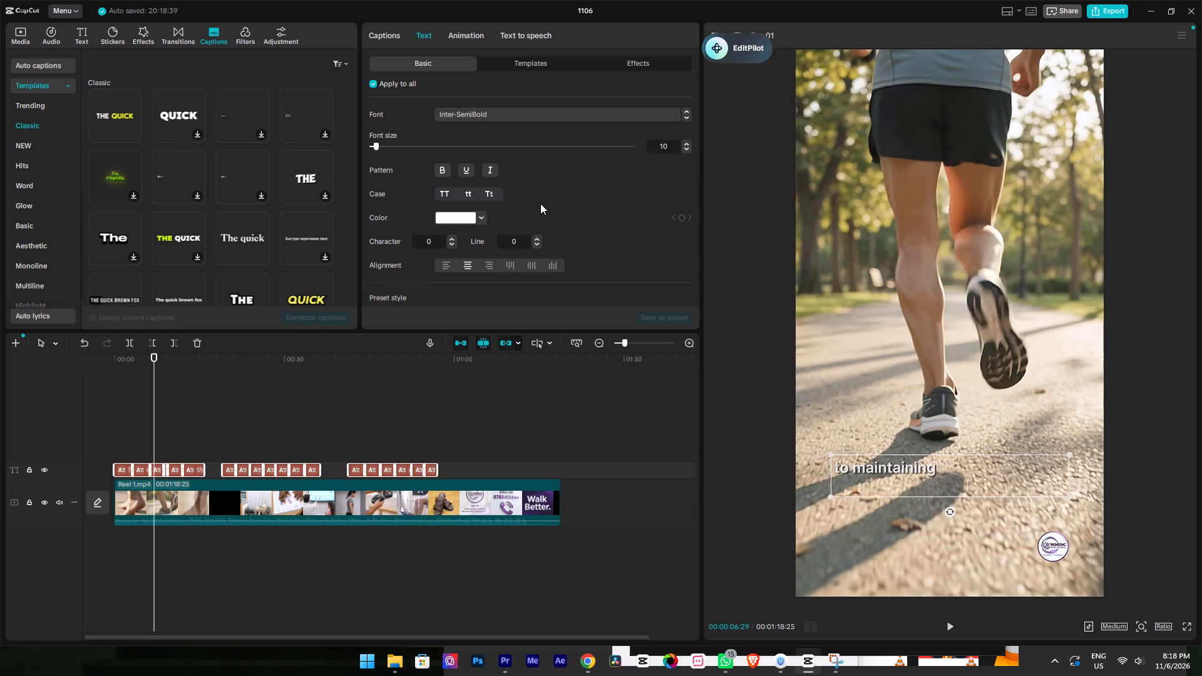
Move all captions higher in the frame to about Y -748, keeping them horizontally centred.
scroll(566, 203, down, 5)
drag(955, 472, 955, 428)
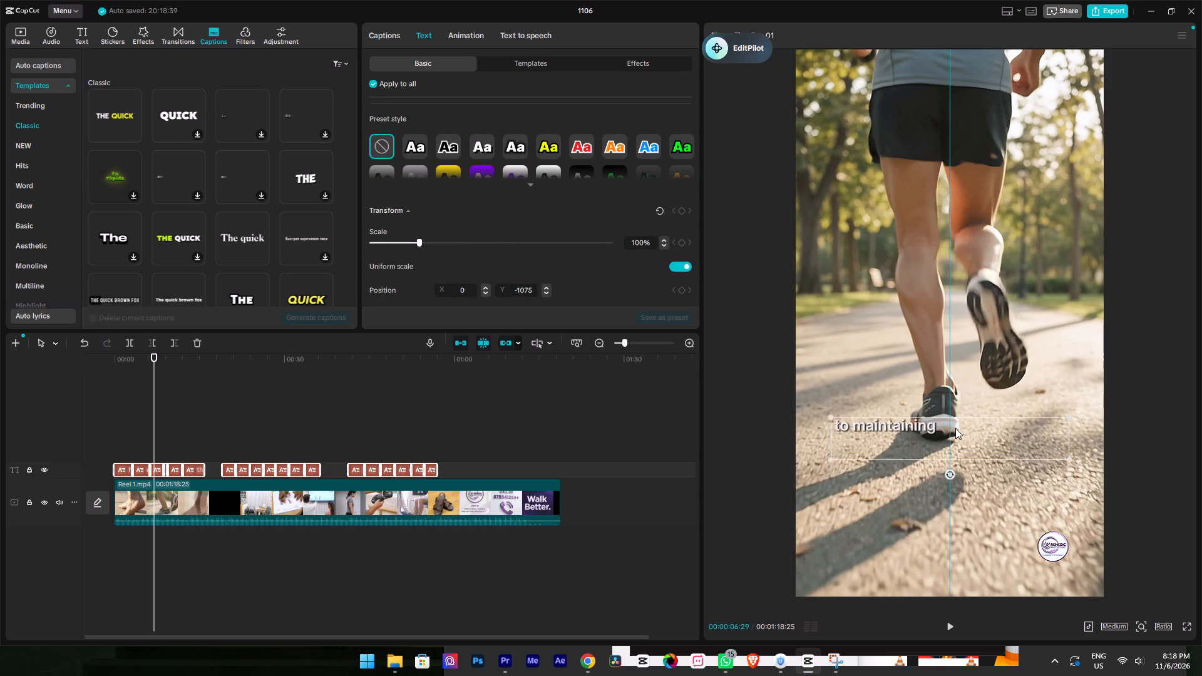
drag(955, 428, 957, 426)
Overlay the social-app interface guide on the preview and move all captions to about Y -1071, just above the profile name.
click(1089, 628)
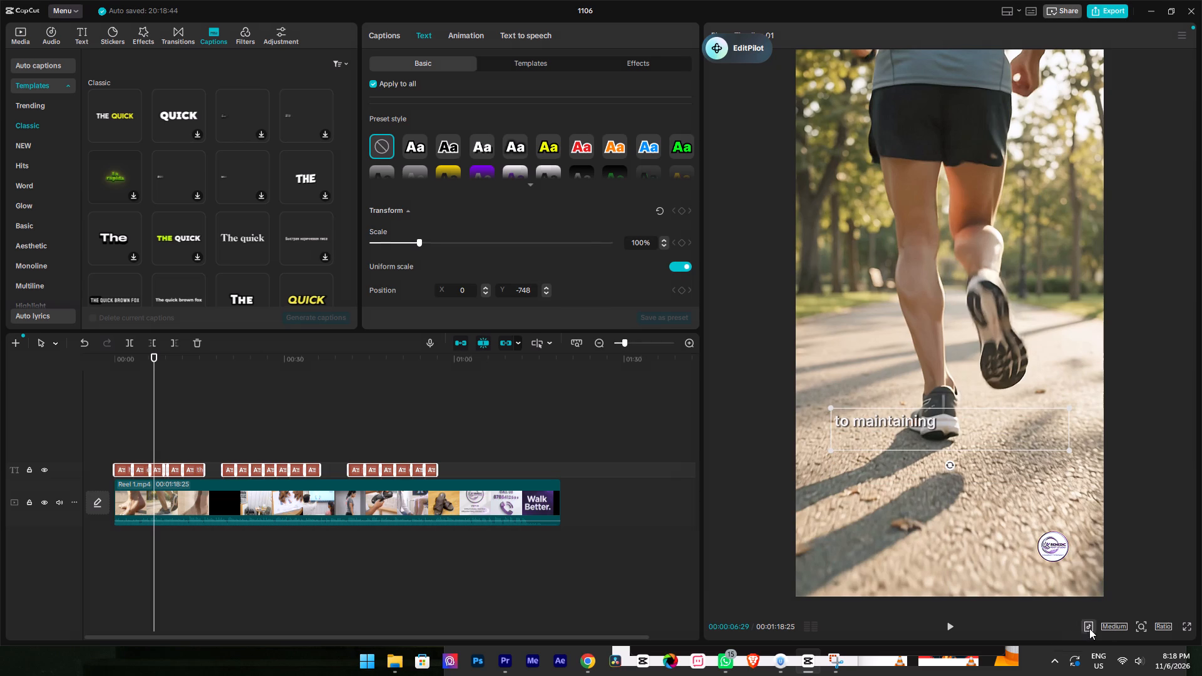
click(1091, 606)
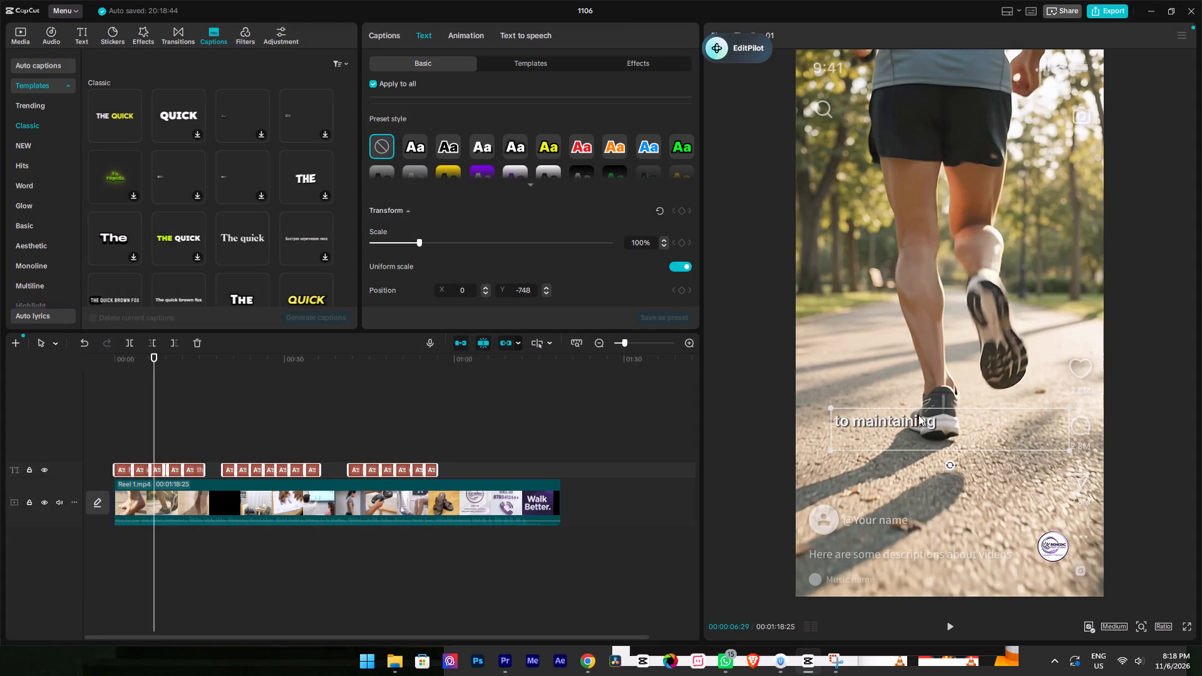
drag(919, 415, 922, 459)
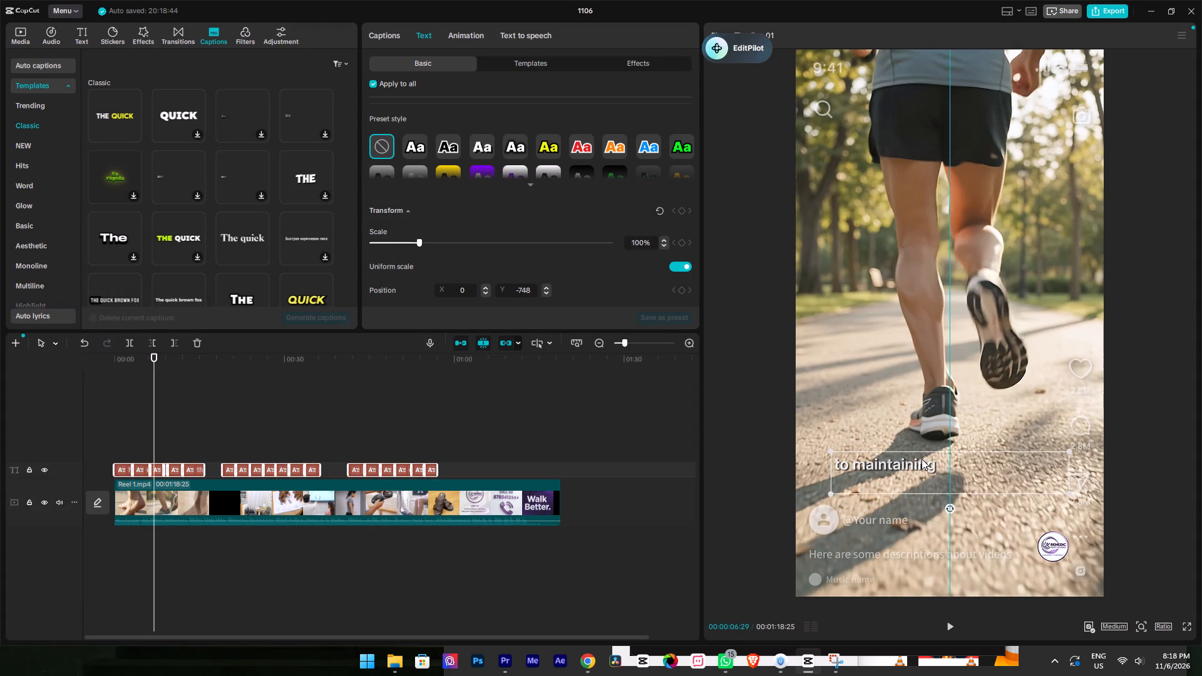
drag(922, 459, 922, 461)
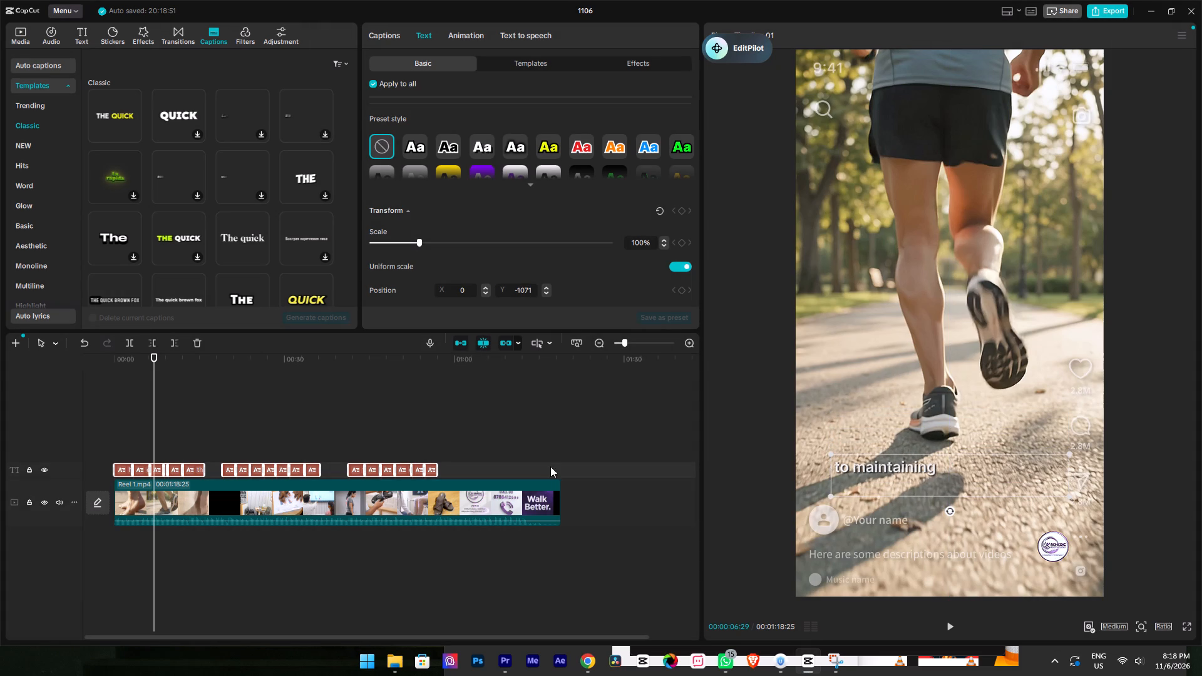
Play the reel from the beginning to check the smaller captions against the interface guide.
click(116, 384)
drag(126, 364, 80, 374)
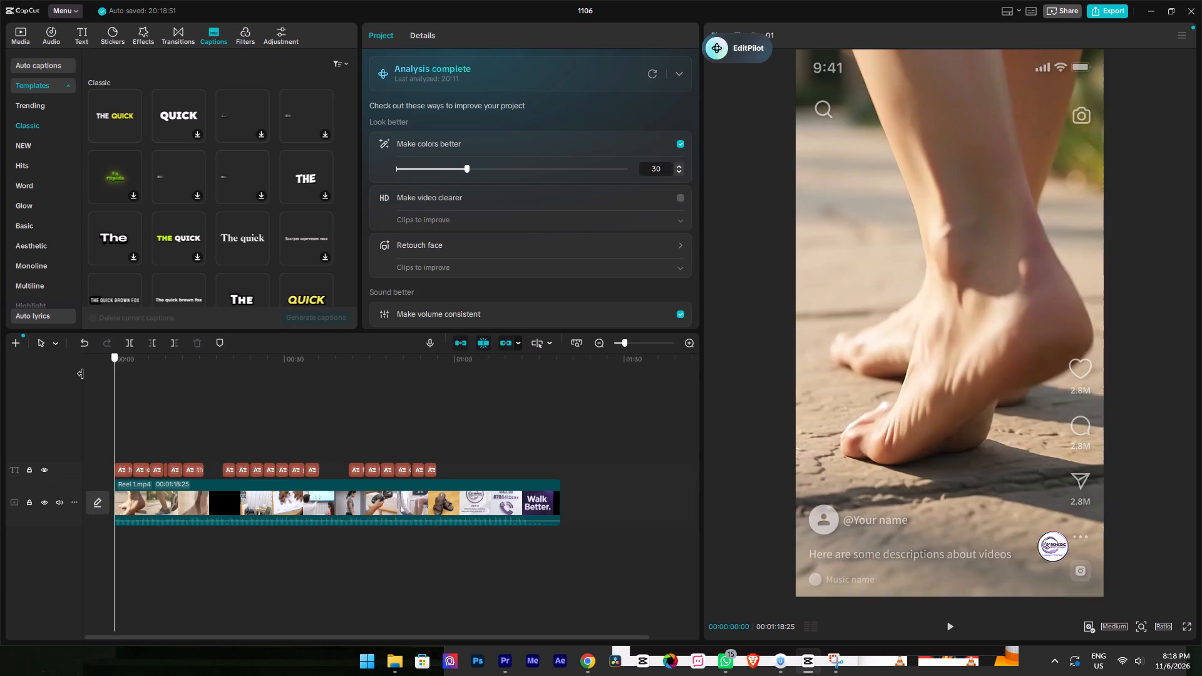
key(space)
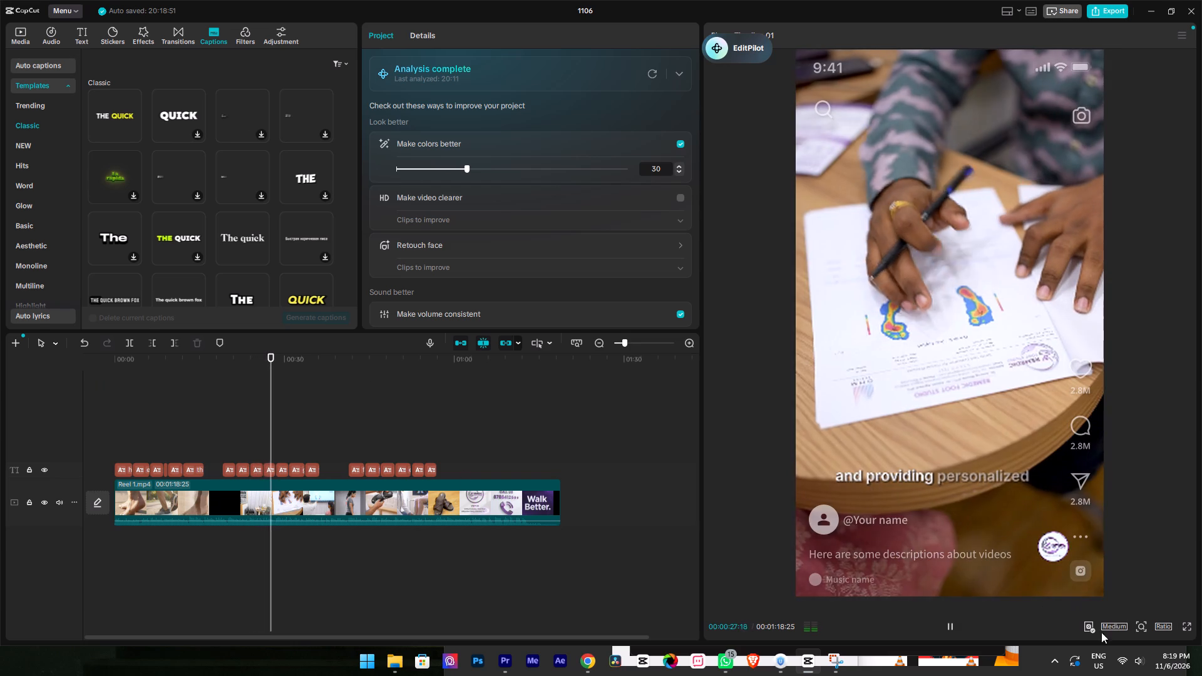
Return to the start of the reel and set the preview quality to Full.
drag(175, 356, 36, 400)
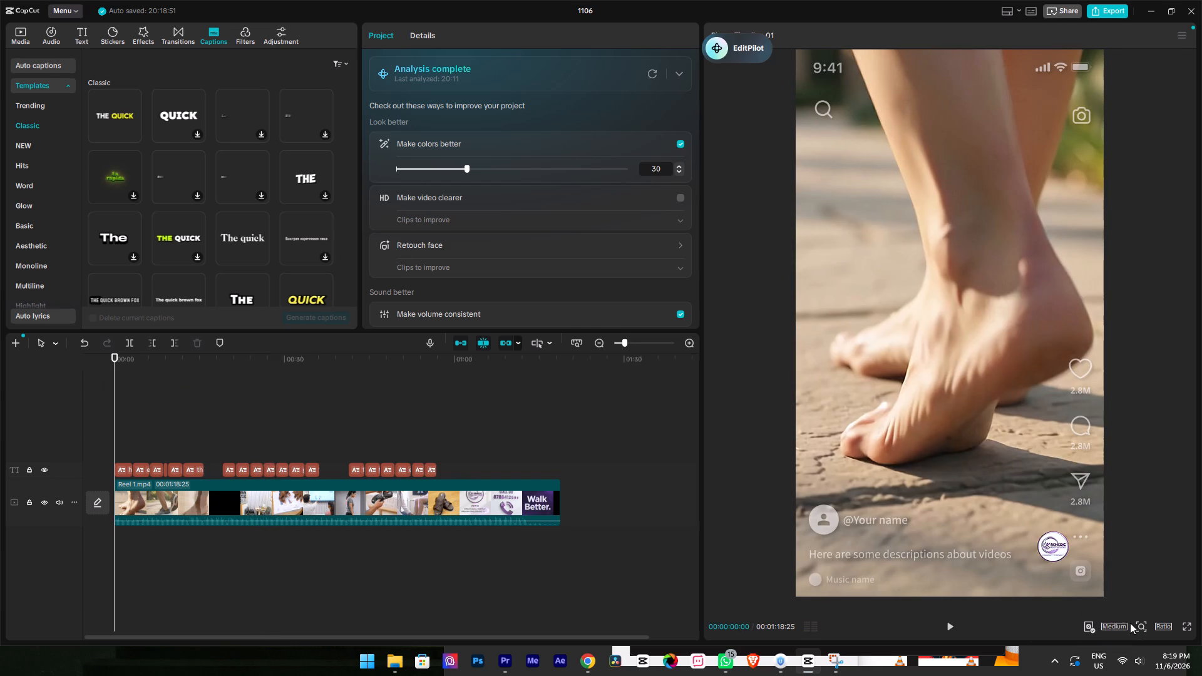
click(1121, 623)
click(1086, 541)
click(748, 114)
Briefly view the reel full screen, exit, and play it from the beginning to review the captions at full quality.
click(1184, 625)
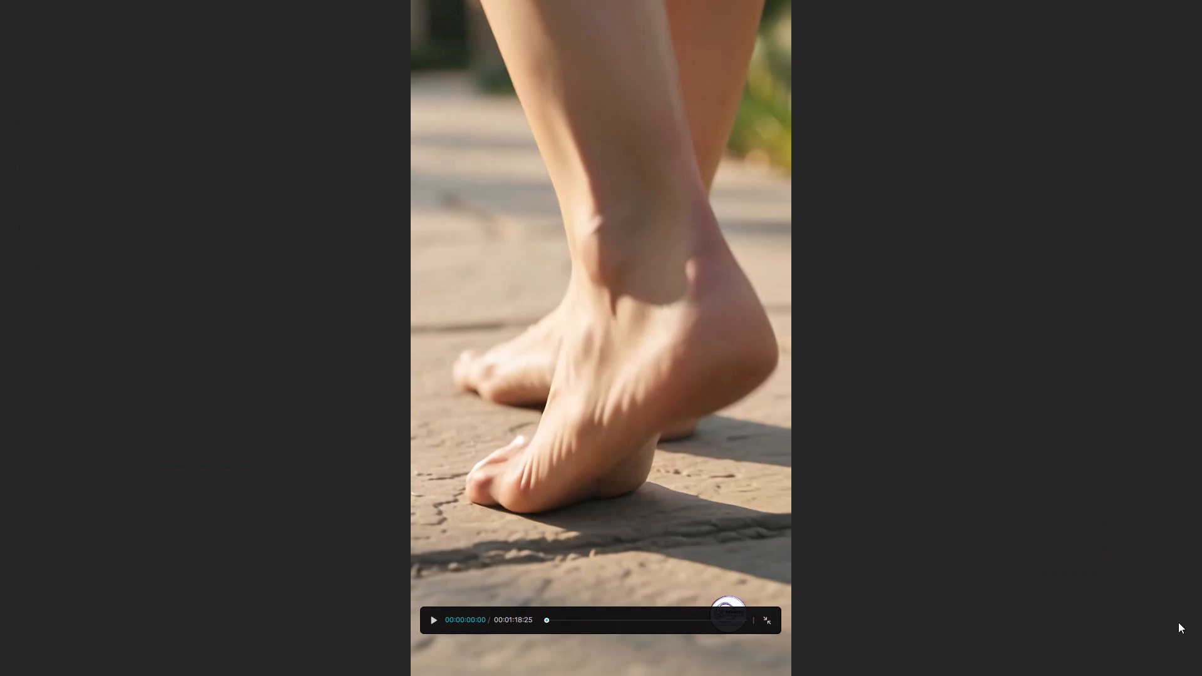
key(Escape)
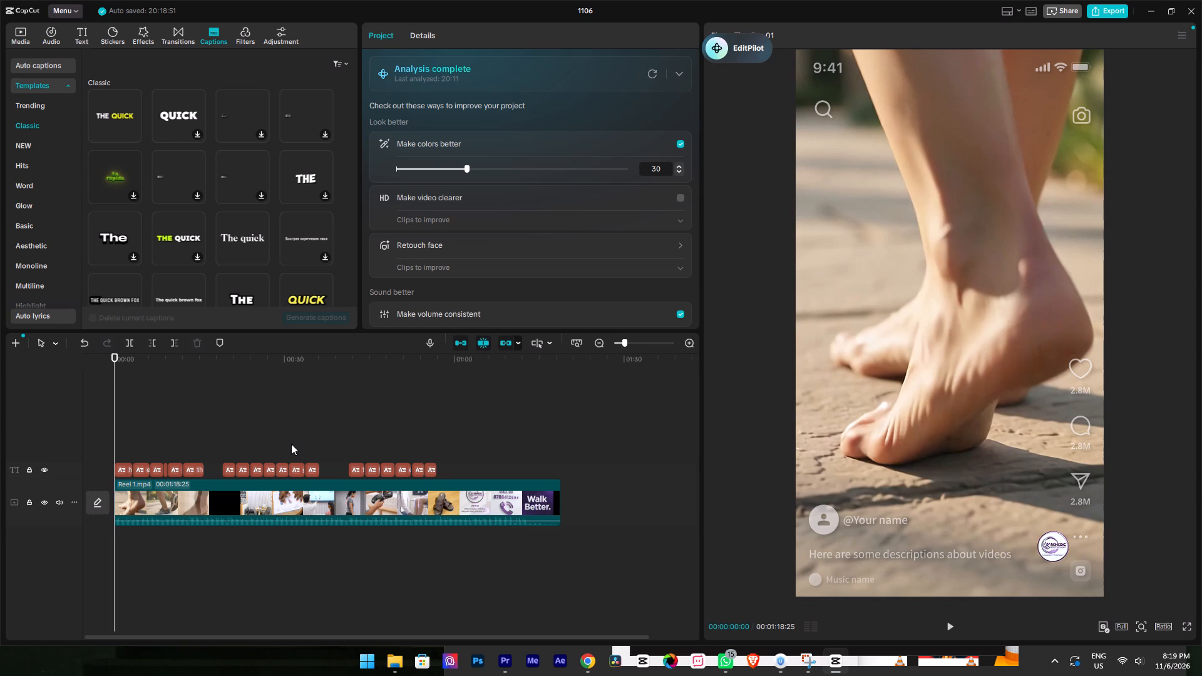
key(space)
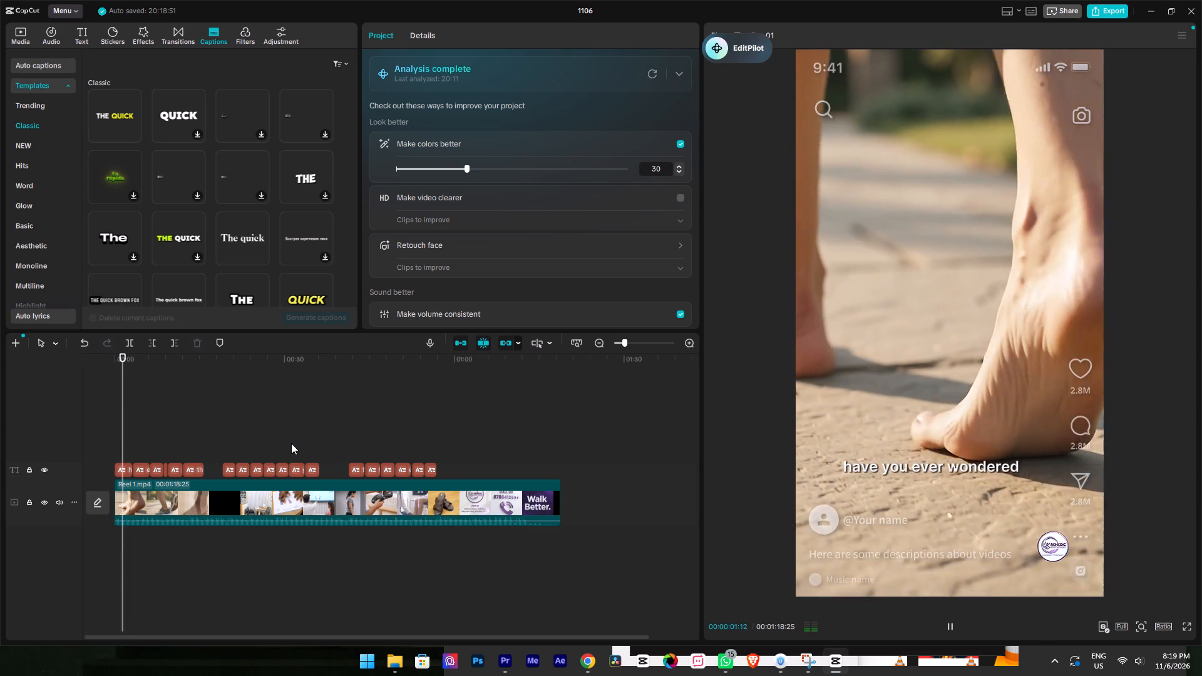
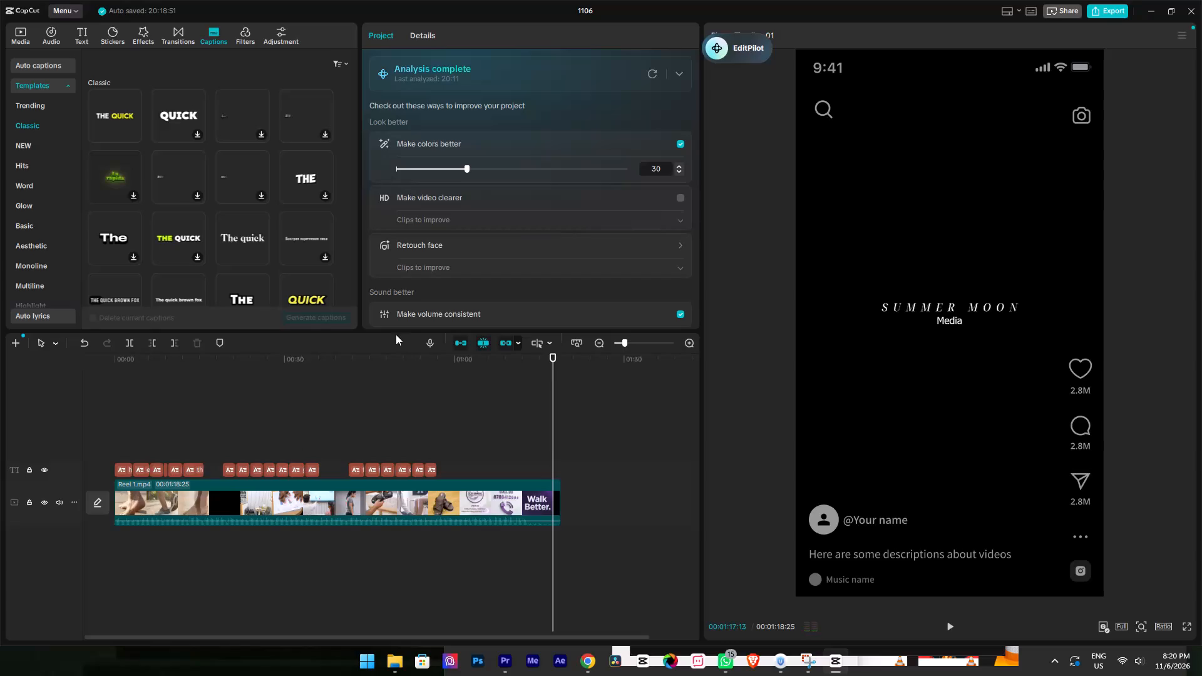
Scrub back to the start of the reel and play it through to the "A specialized center" caption.
drag(521, 370, 509, 371)
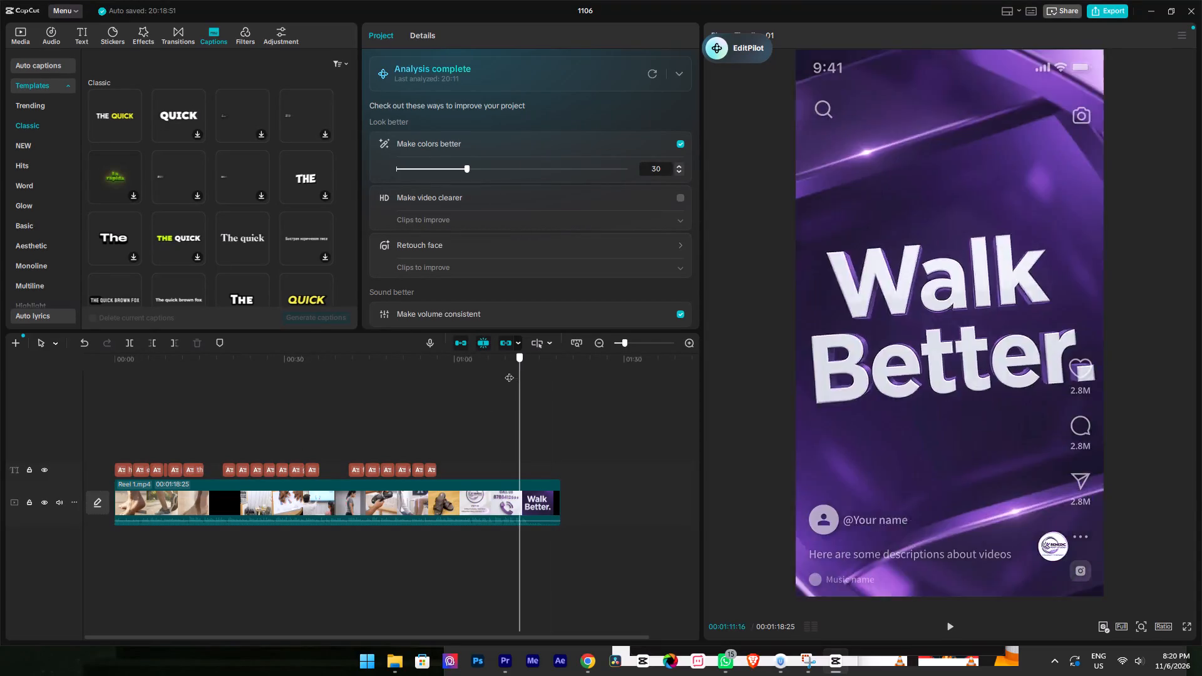
drag(509, 371, 285, 422)
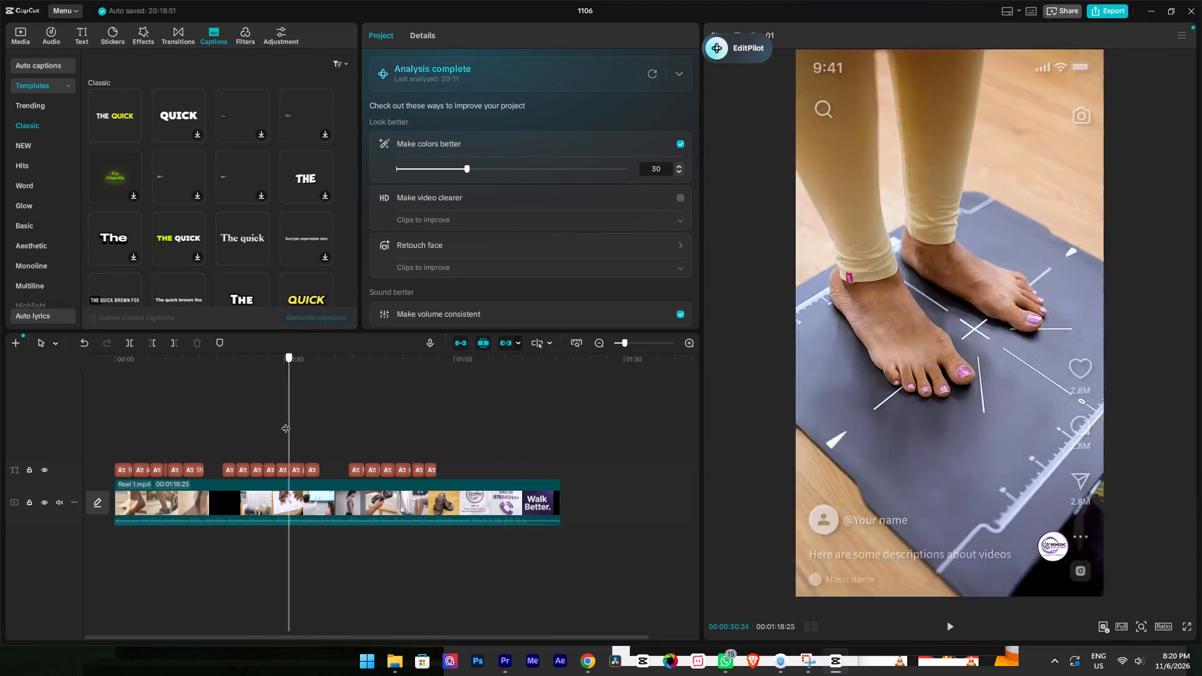
drag(285, 422, 148, 420)
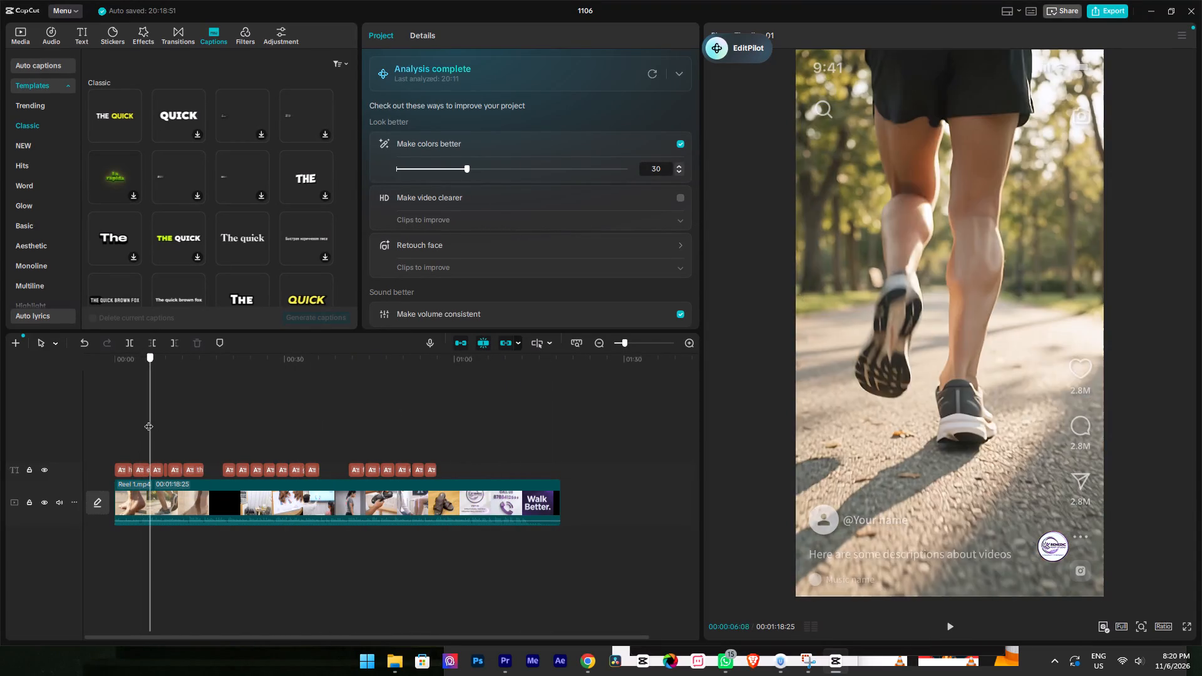
drag(148, 420, 130, 420)
drag(128, 352, 101, 373)
key(space)
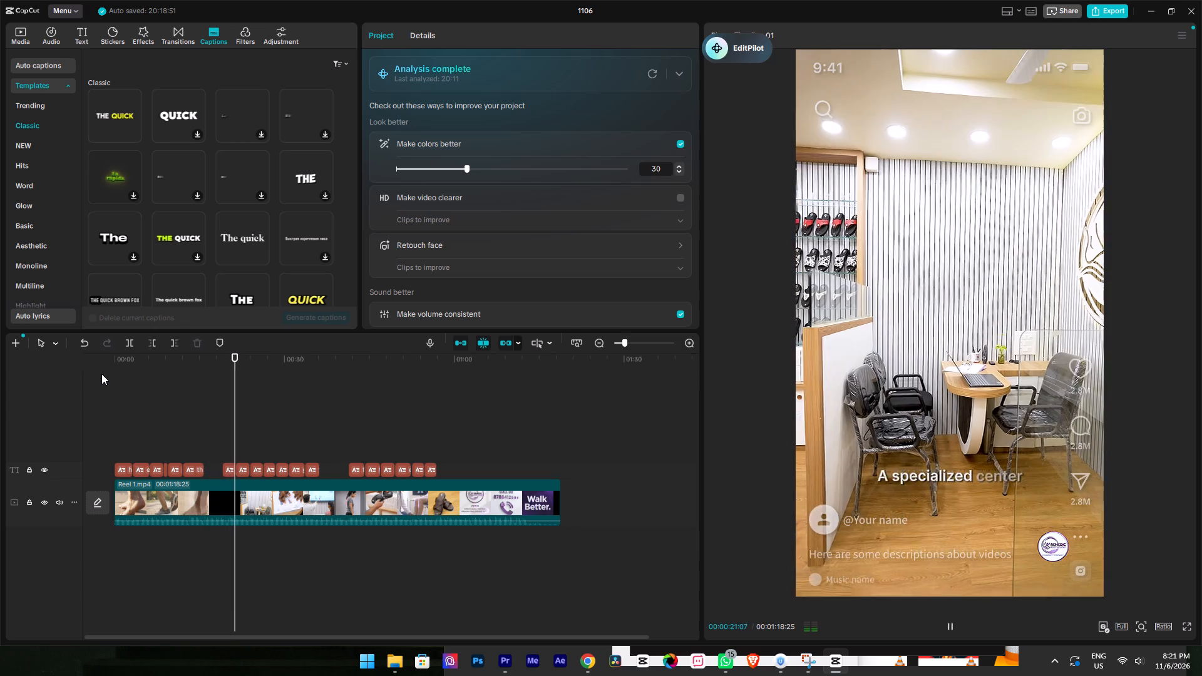
key(space)
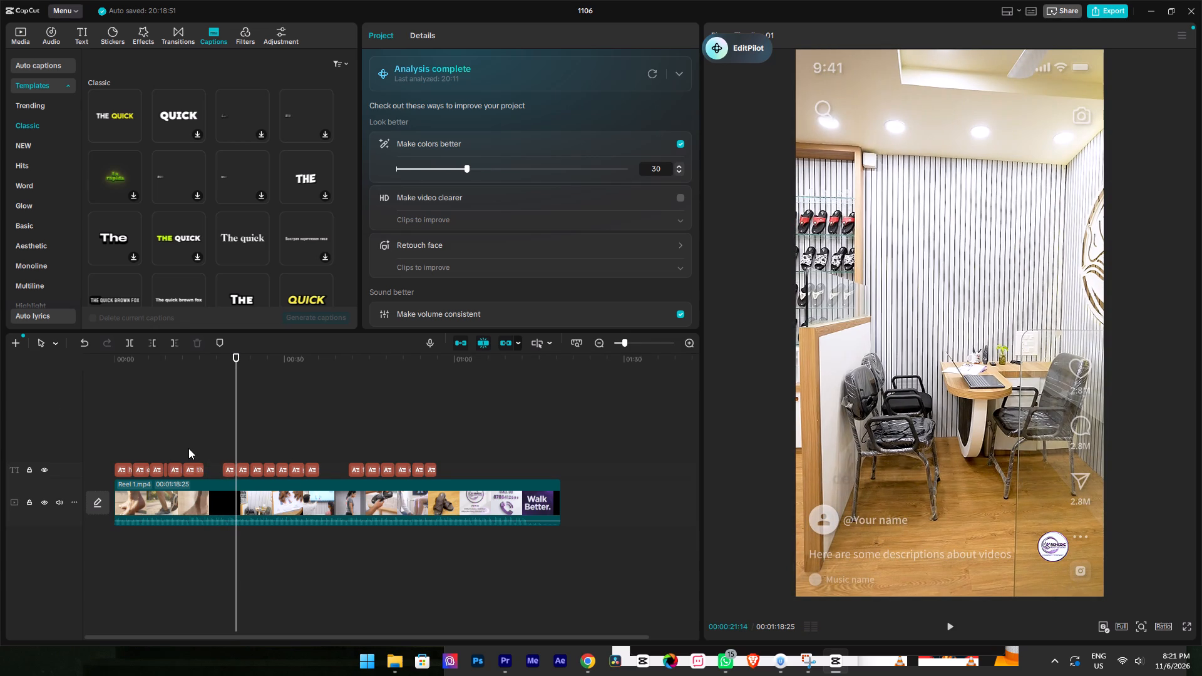
Replay the "A specialized center" caption and insert four spaces before its text.
ctrl+scroll(190, 431, up, 12)
double_click(159, 351)
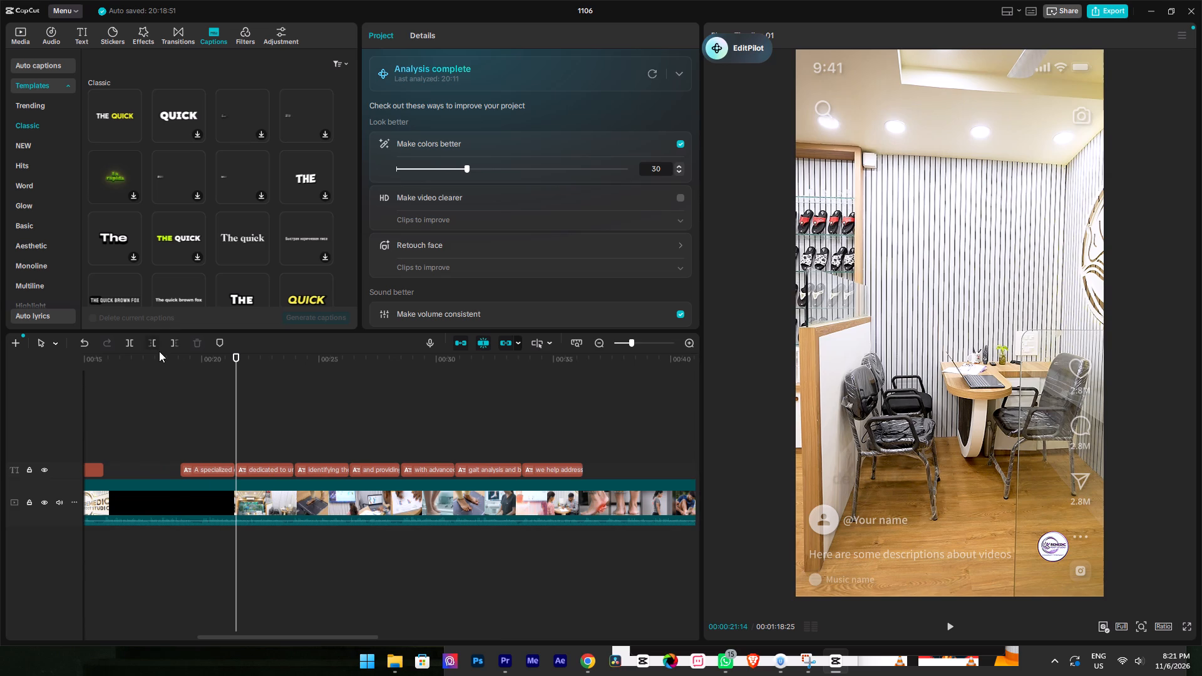
click(161, 358)
key(space)
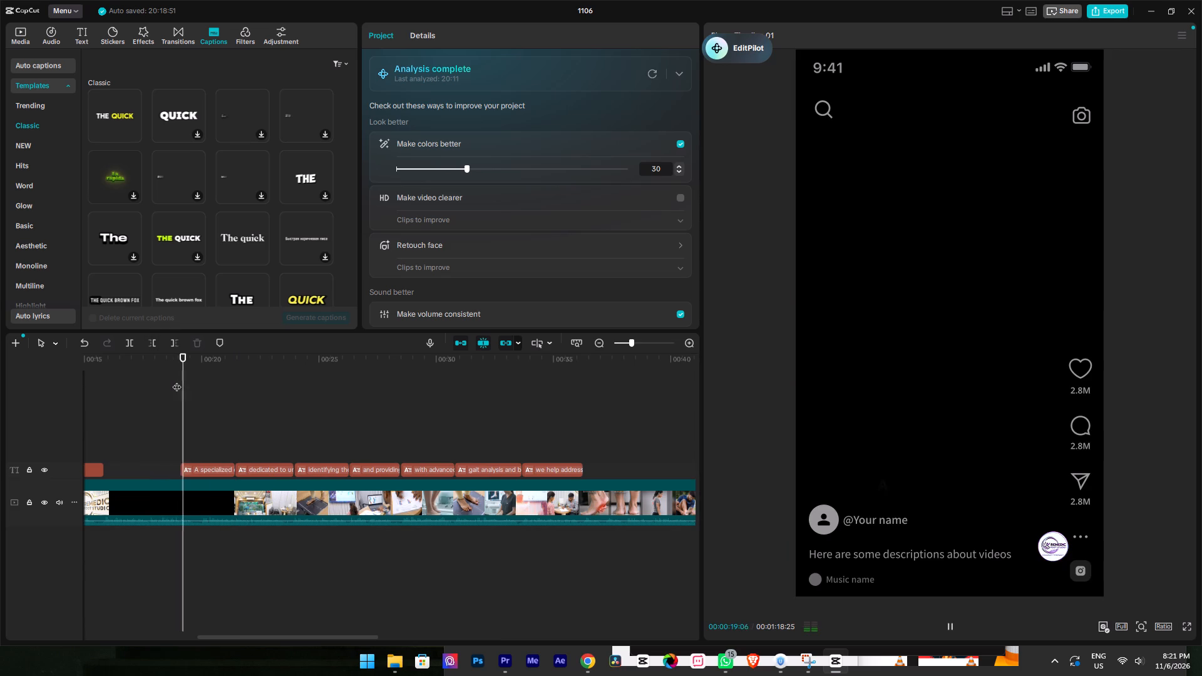
key(space)
ctrl+scroll(210, 394, up, 6)
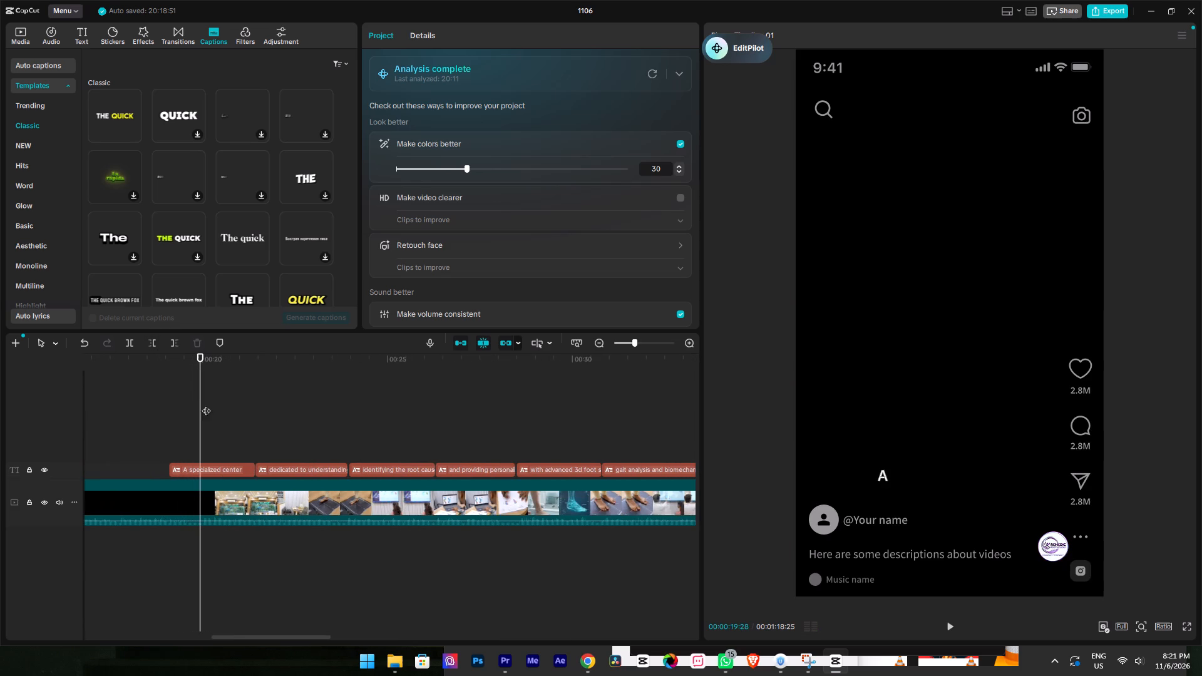
click(185, 467)
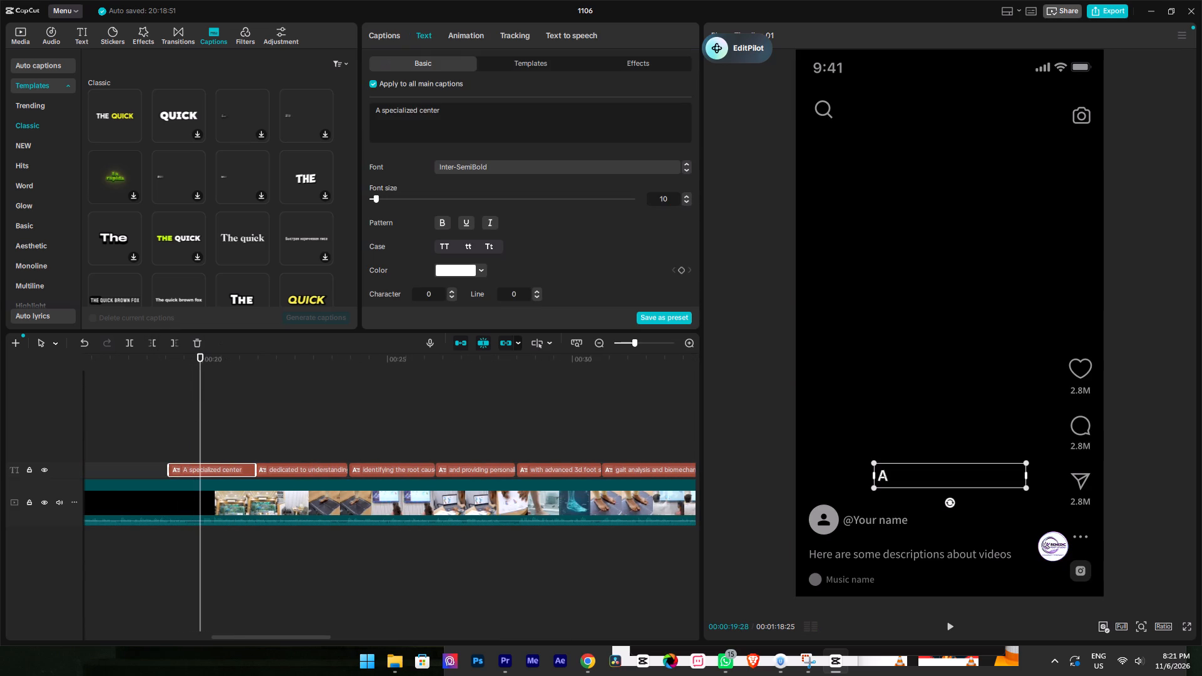
click(372, 109)
key(space)
key(space)
key(space)
key(space)
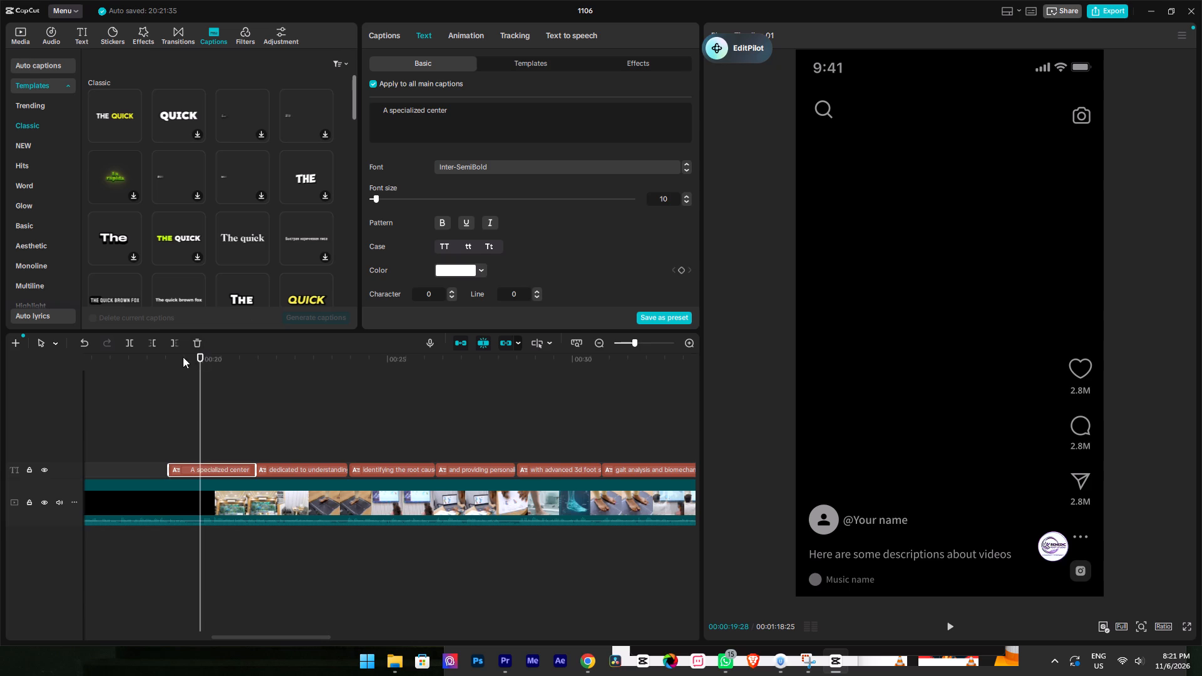
Replay the "A specialized center" caption twice and remove one of its leading spaces.
click(145, 366)
key(space)
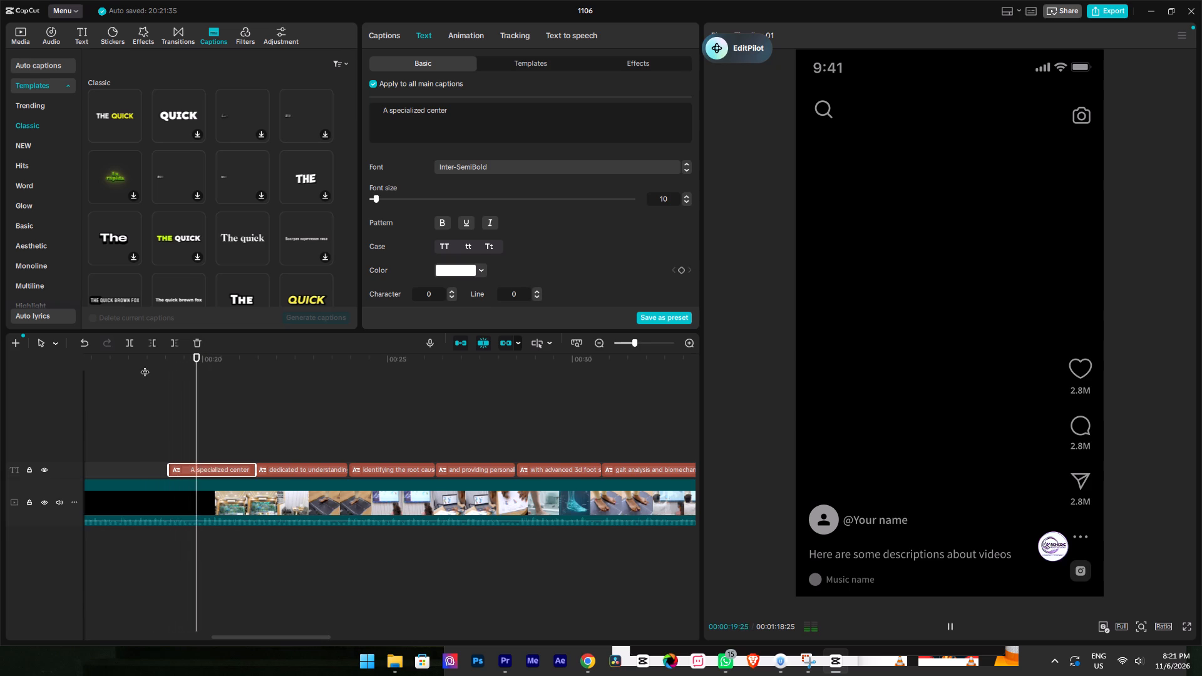
key(space)
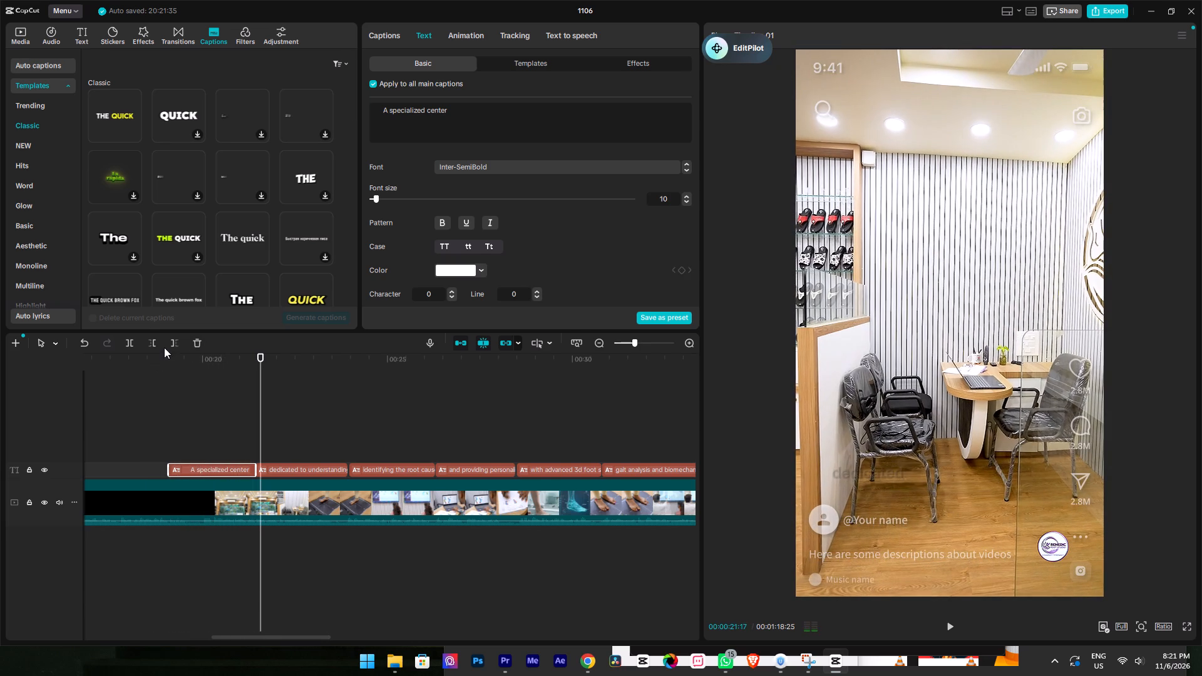
click(157, 358)
key(space)
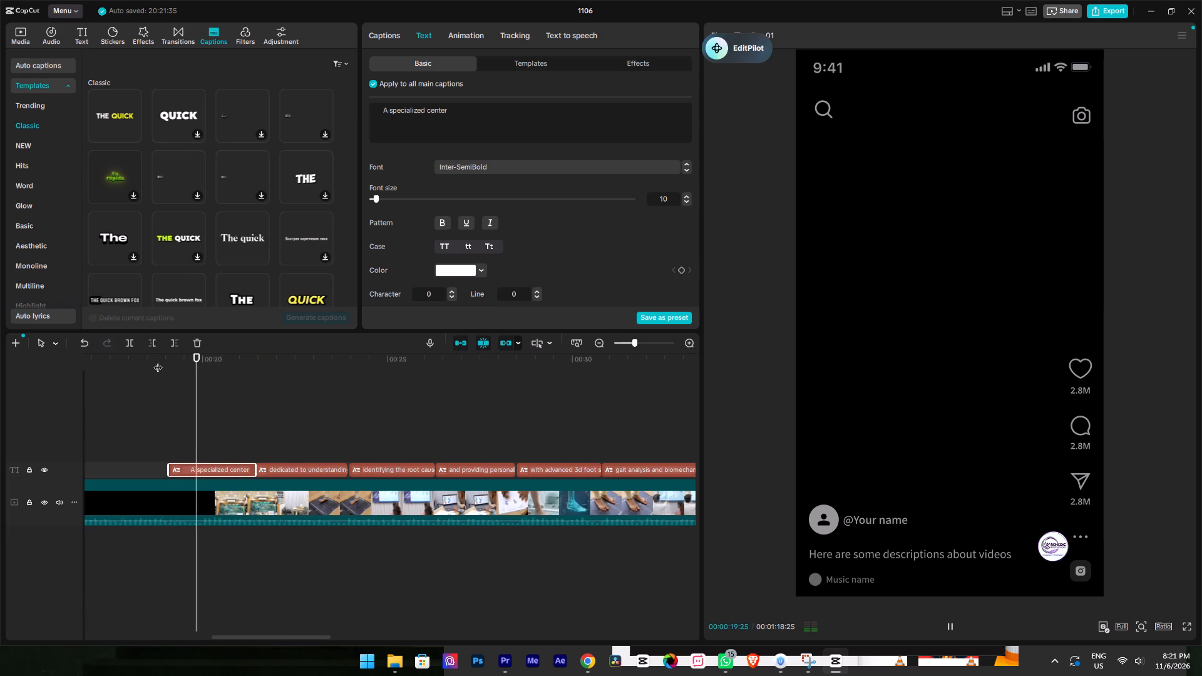
key(space)
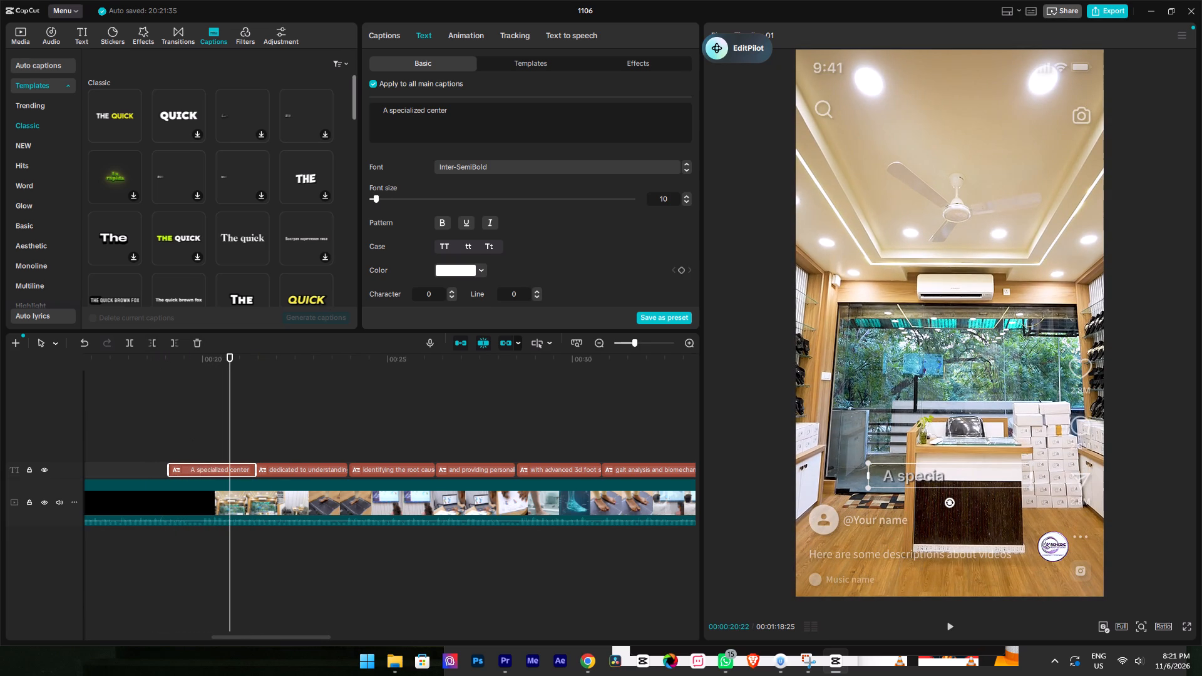
click(378, 118)
click(379, 114)
key(BackSpace)
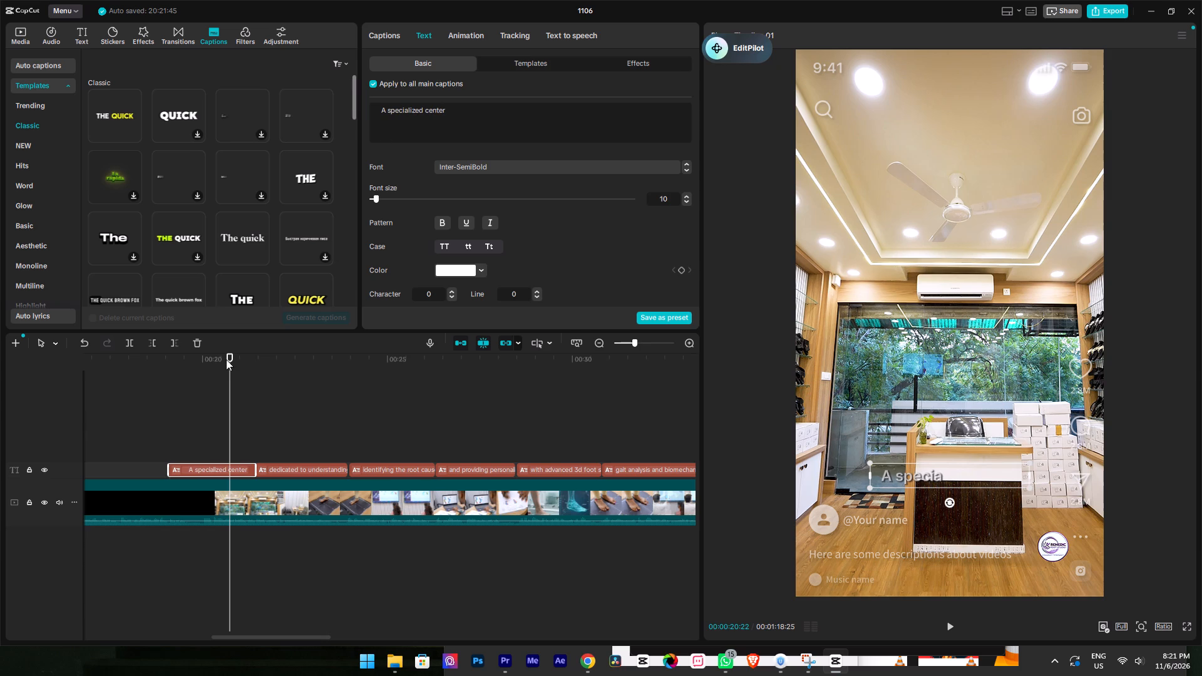
Play from just before the "A specialized center" caption through "with advanced" to check the spacing and the captions that follow.
click(155, 361)
click(123, 399)
key(space)
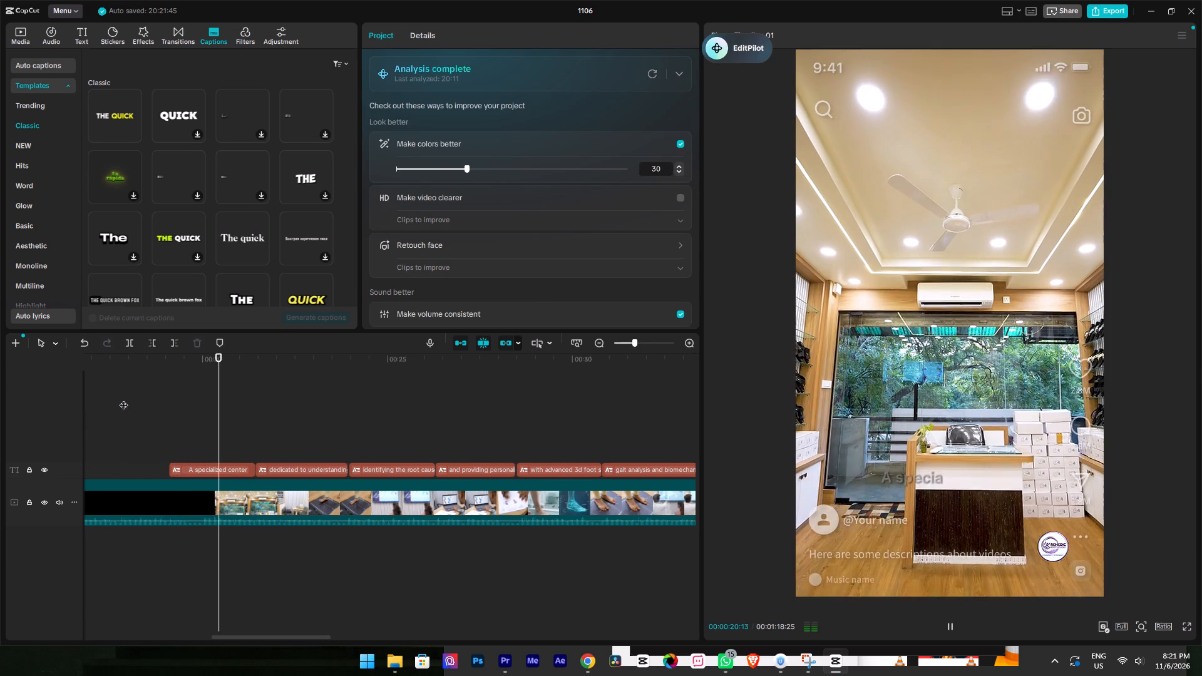
key(space)
click(141, 360)
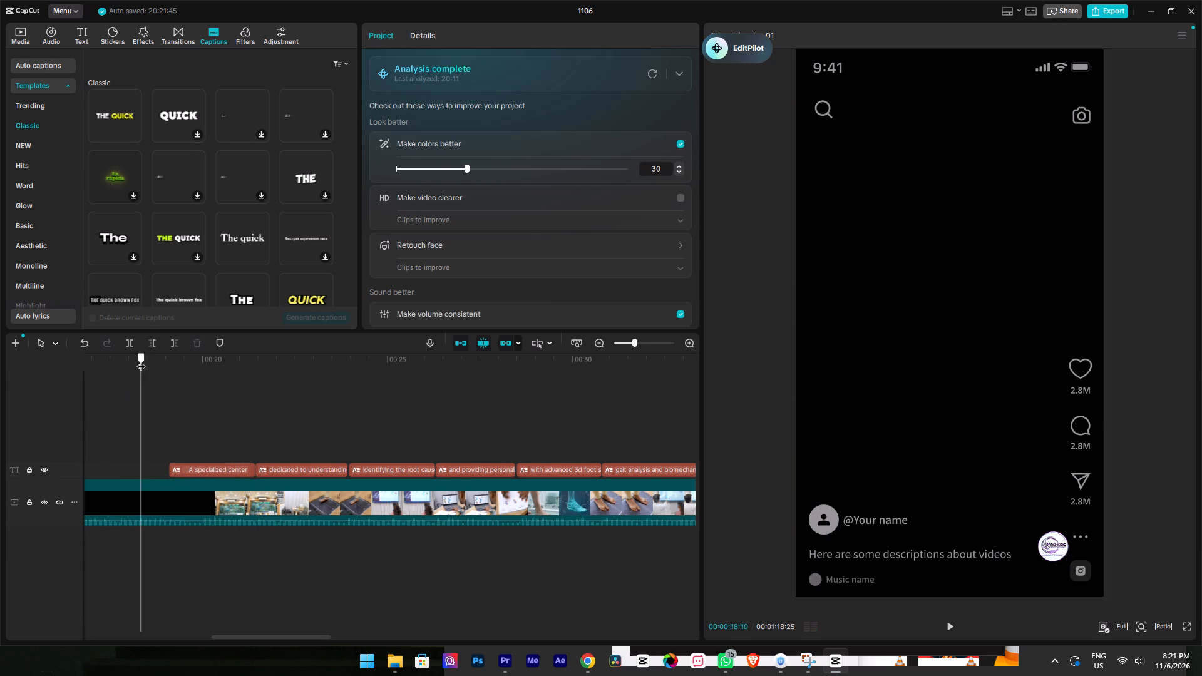
key(space)
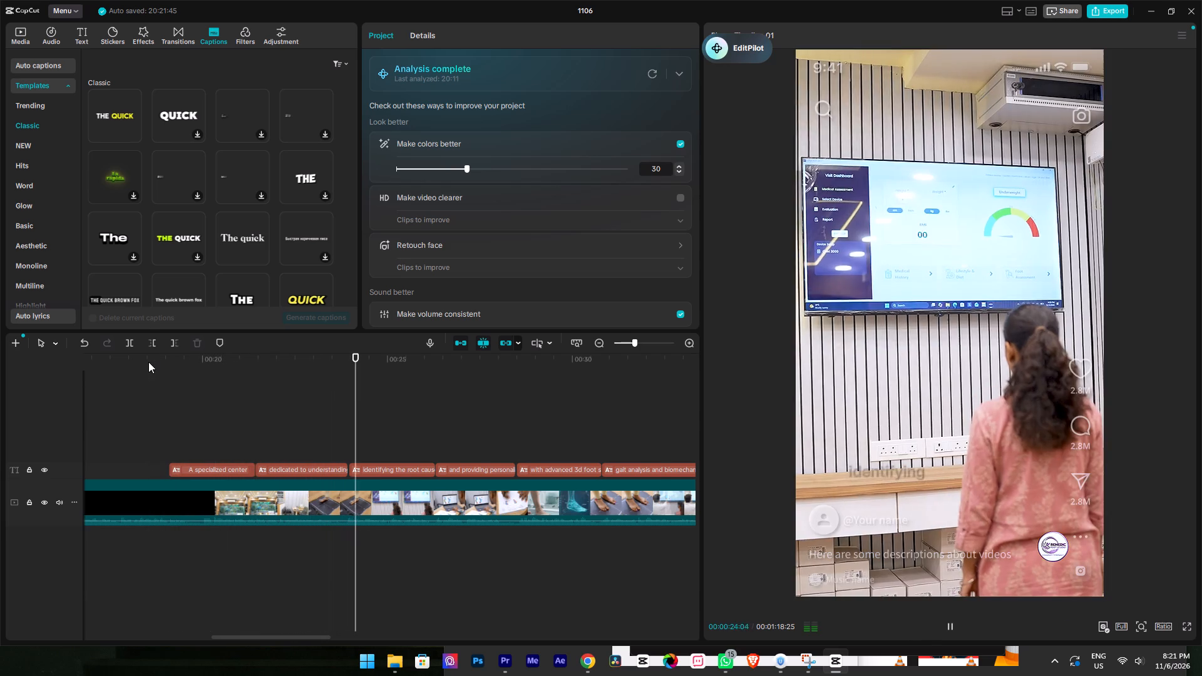
ctrl+scroll(190, 390, down, 10)
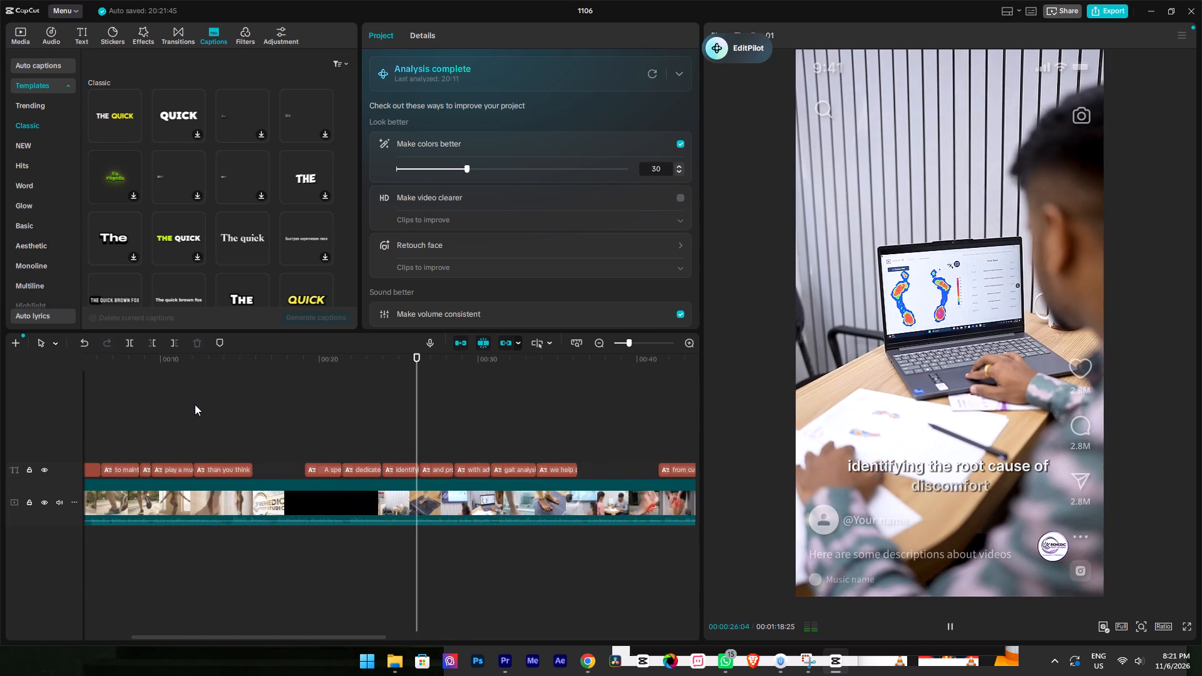
ctrl+scroll(195, 404, down, 7)
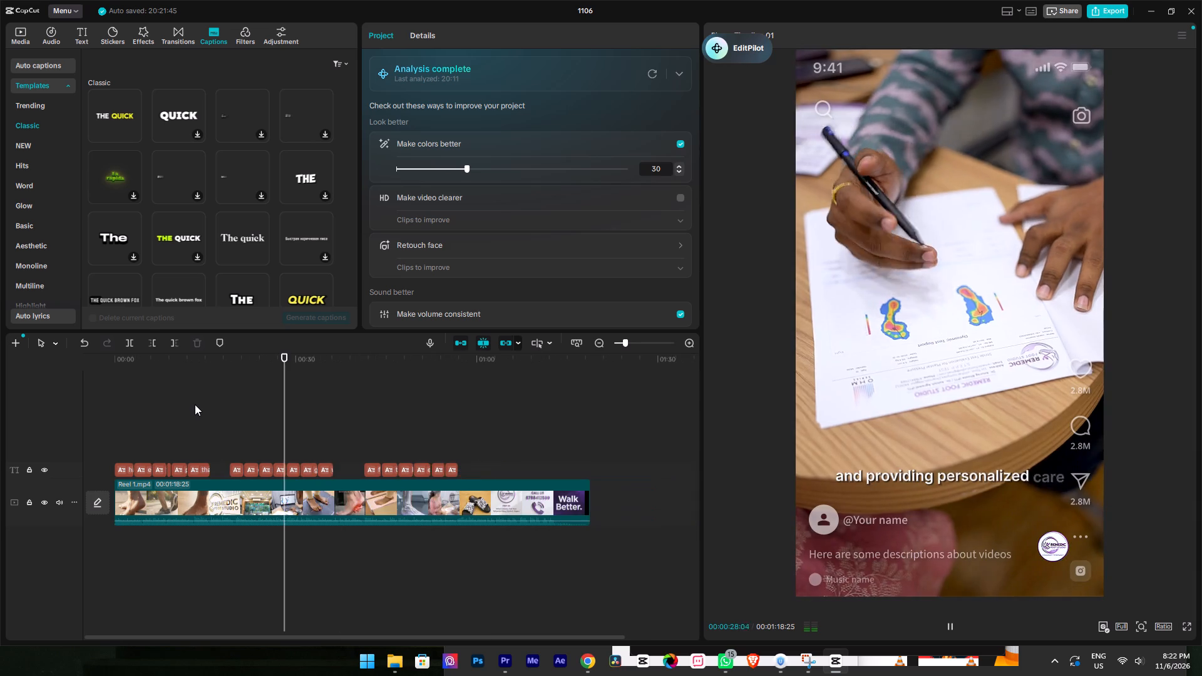
ctrl+scroll(195, 404, down, 3)
key(space)
Select all the captions and reduce their font size to 8.
drag(450, 429, 133, 464)
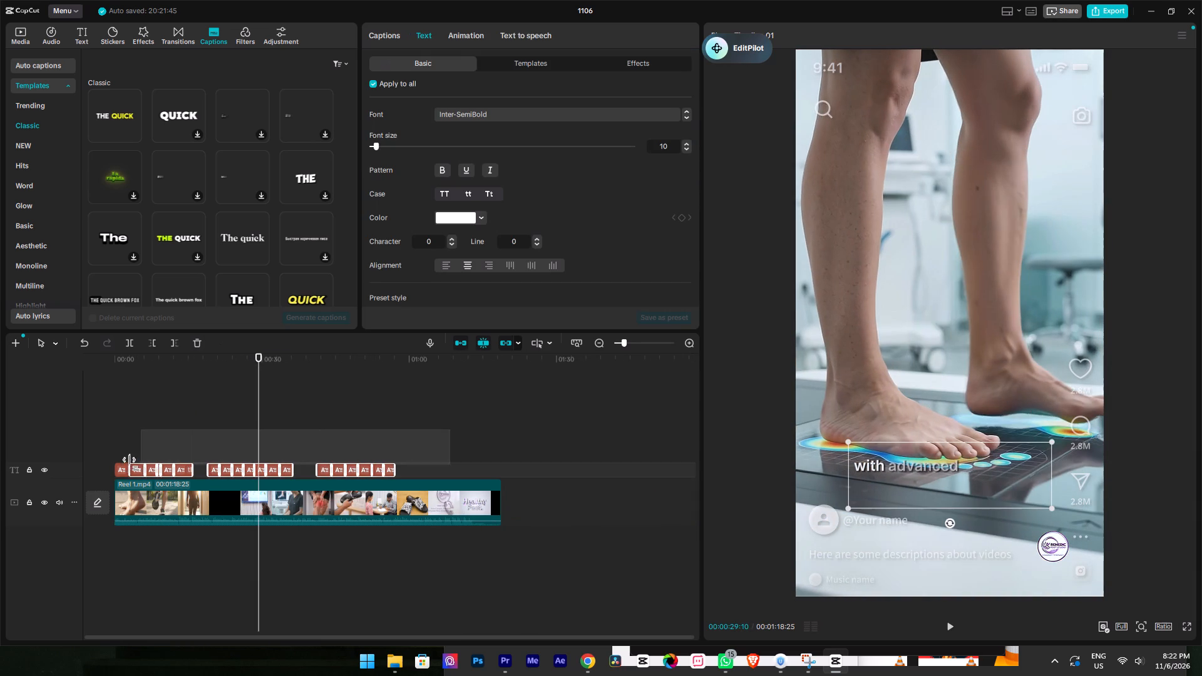
drag(133, 464, 97, 469)
double_click(684, 148)
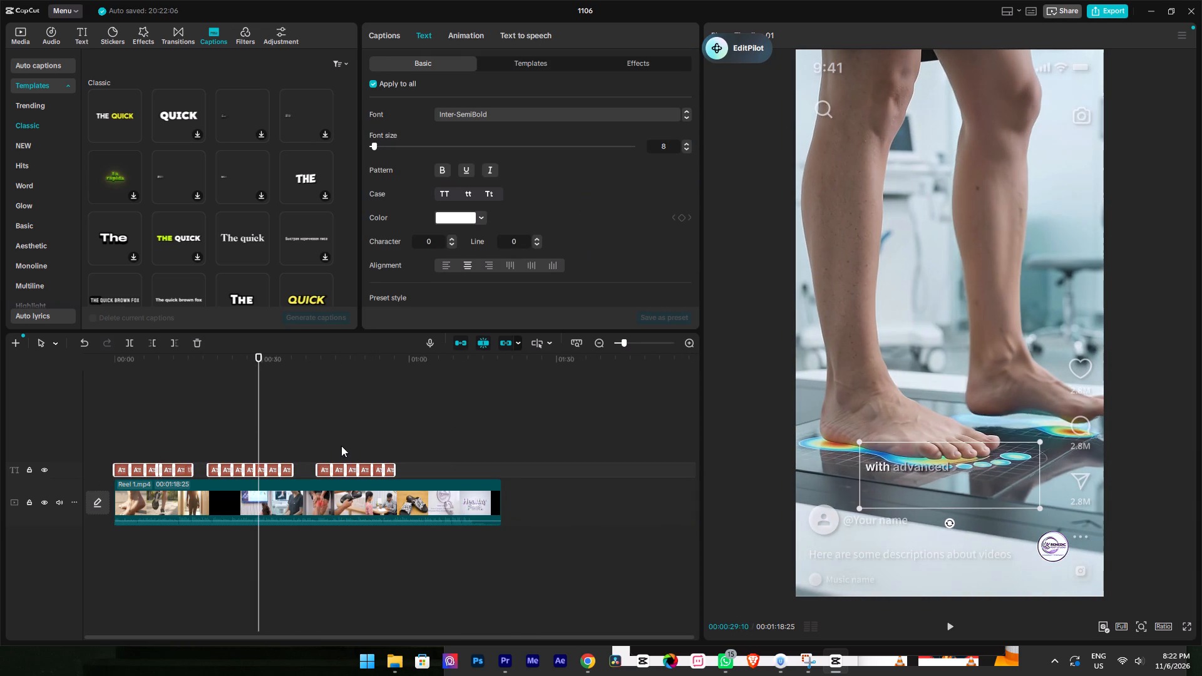
Play the reel from the start to review the captions at the smaller font size.
drag(142, 360, 42, 397)
click(165, 402)
key(space)
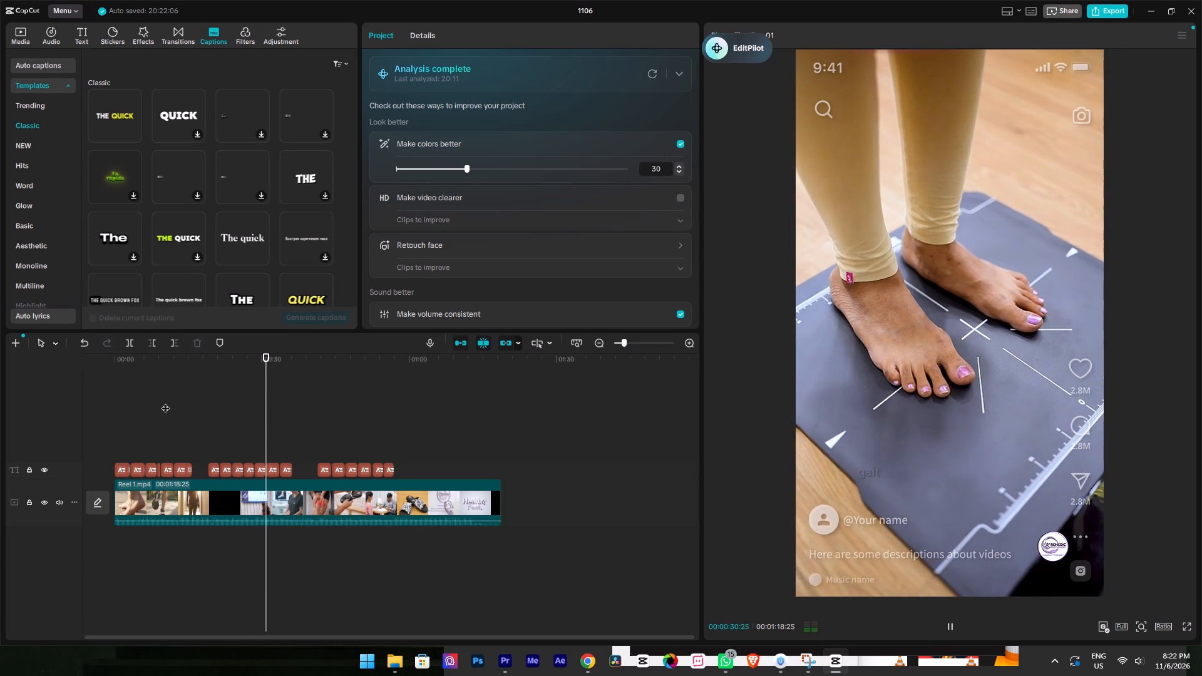
key(space)
Find the "with advanced 3d foot scanning" caption and capitalize the d so it reads "3D".
drag(282, 365, 273, 364)
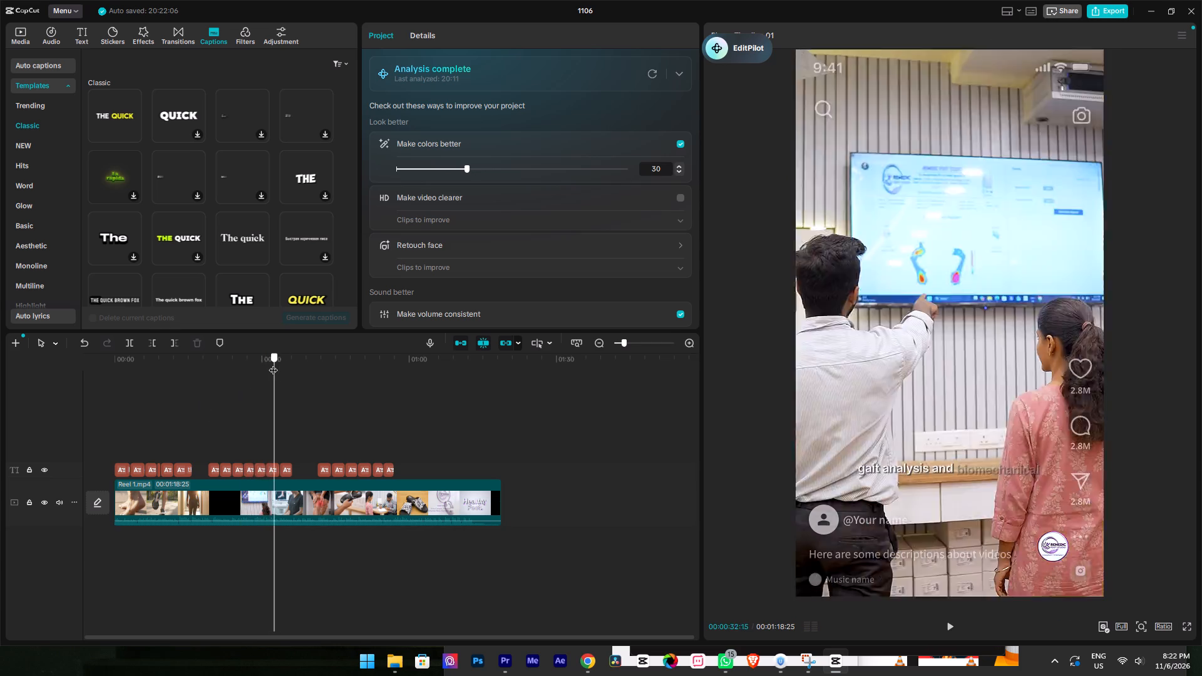
drag(273, 364, 242, 364)
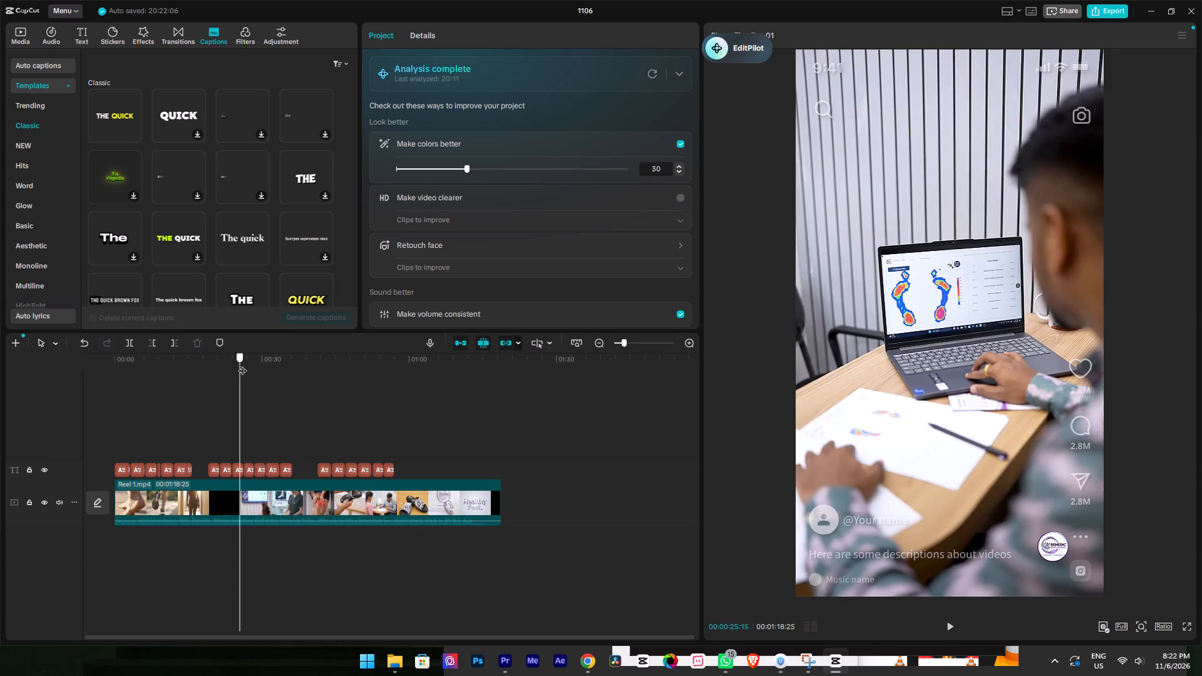
drag(242, 364, 264, 367)
ctrl+scroll(245, 400, up, 13)
drag(271, 369, 264, 369)
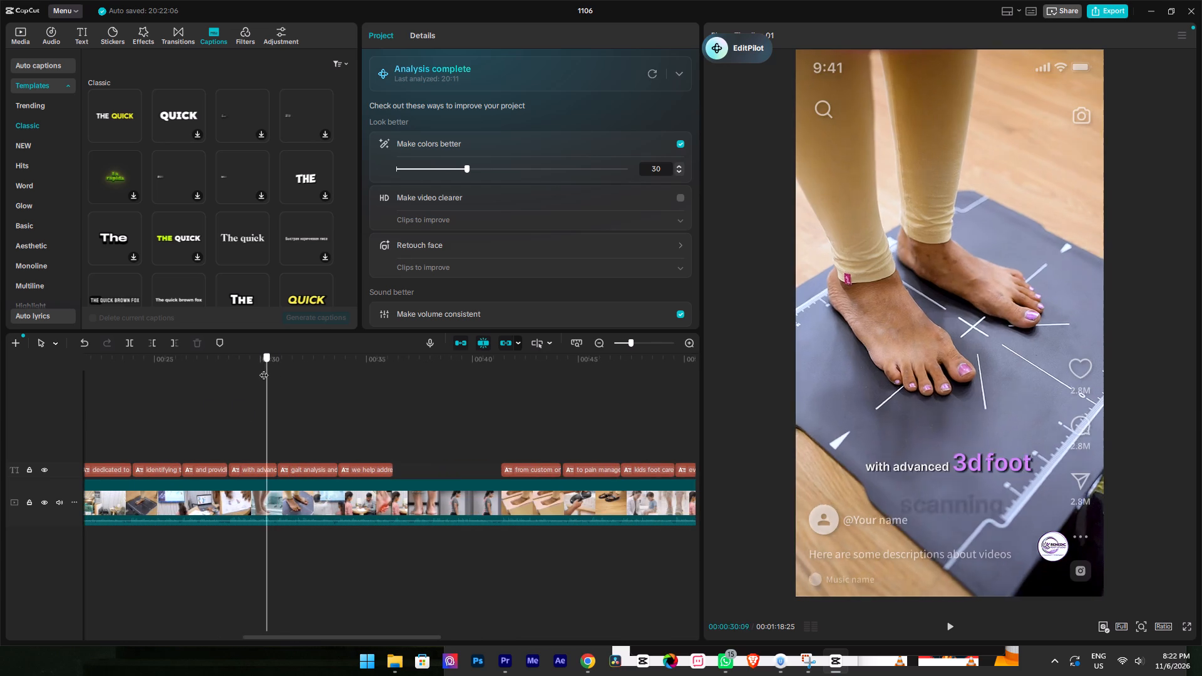
drag(264, 369, 260, 369)
click(253, 465)
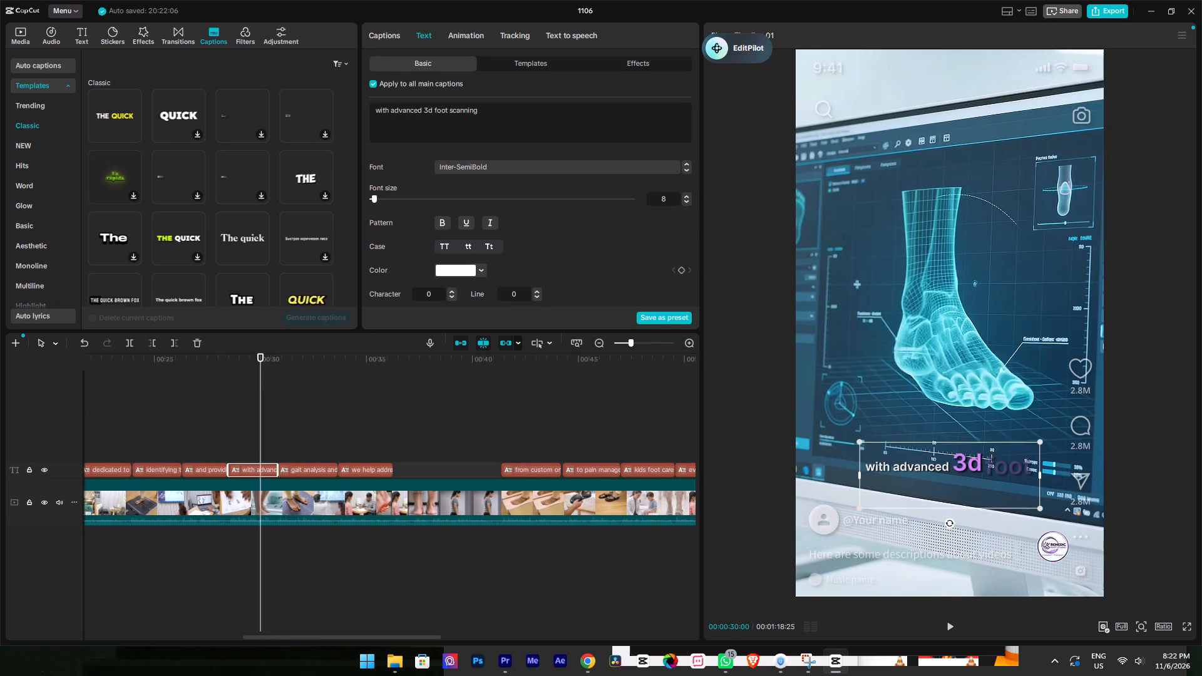
click(437, 111)
key(Left)
key(Left)
key(BackSpace)
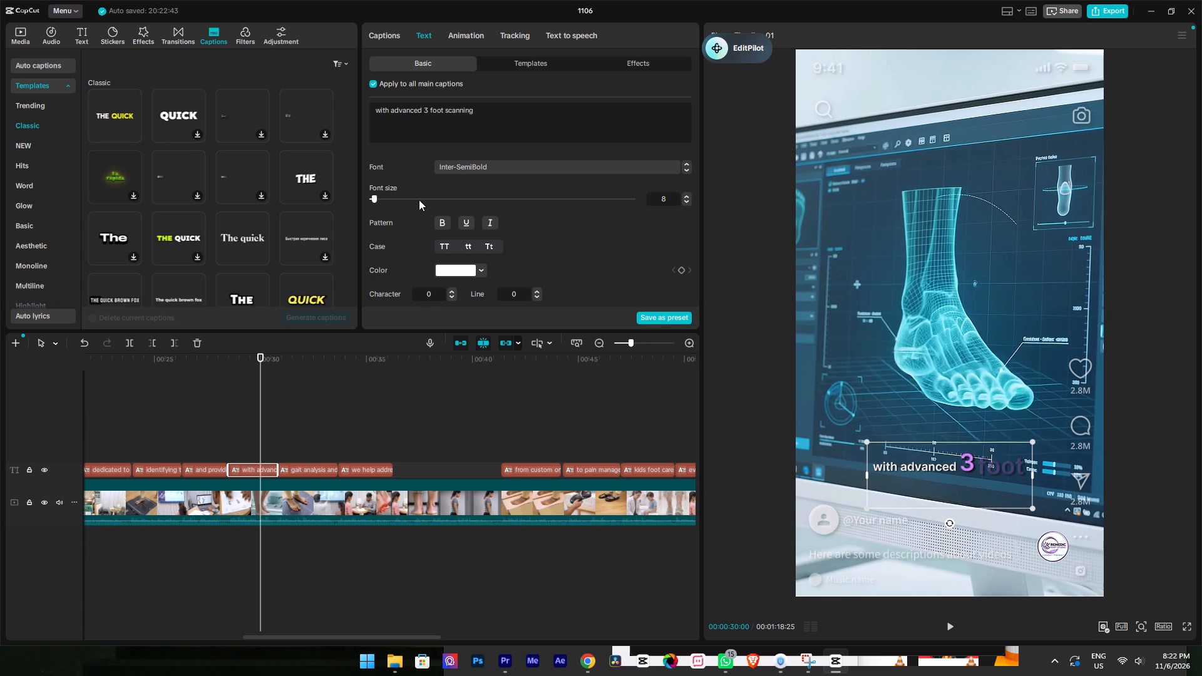
key(shift+d)
Replay from the "and providing personalized care" caption to check the corrected "3D" wording.
drag(282, 404, 275, 404)
click(222, 359)
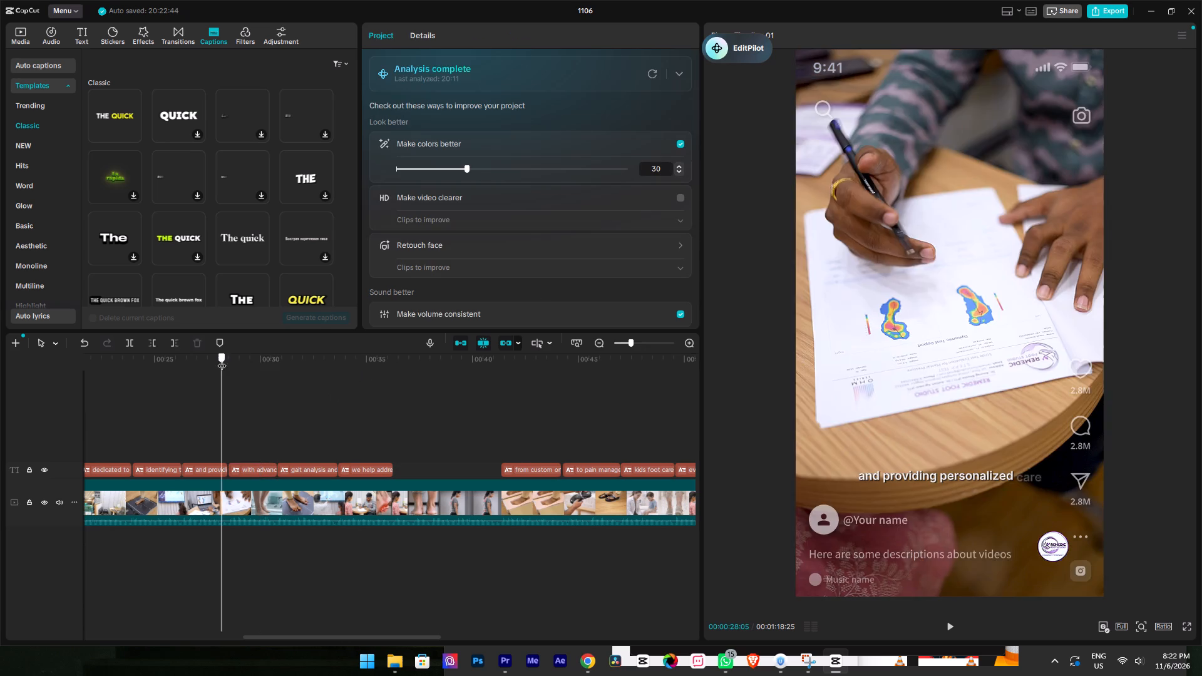
key(space)
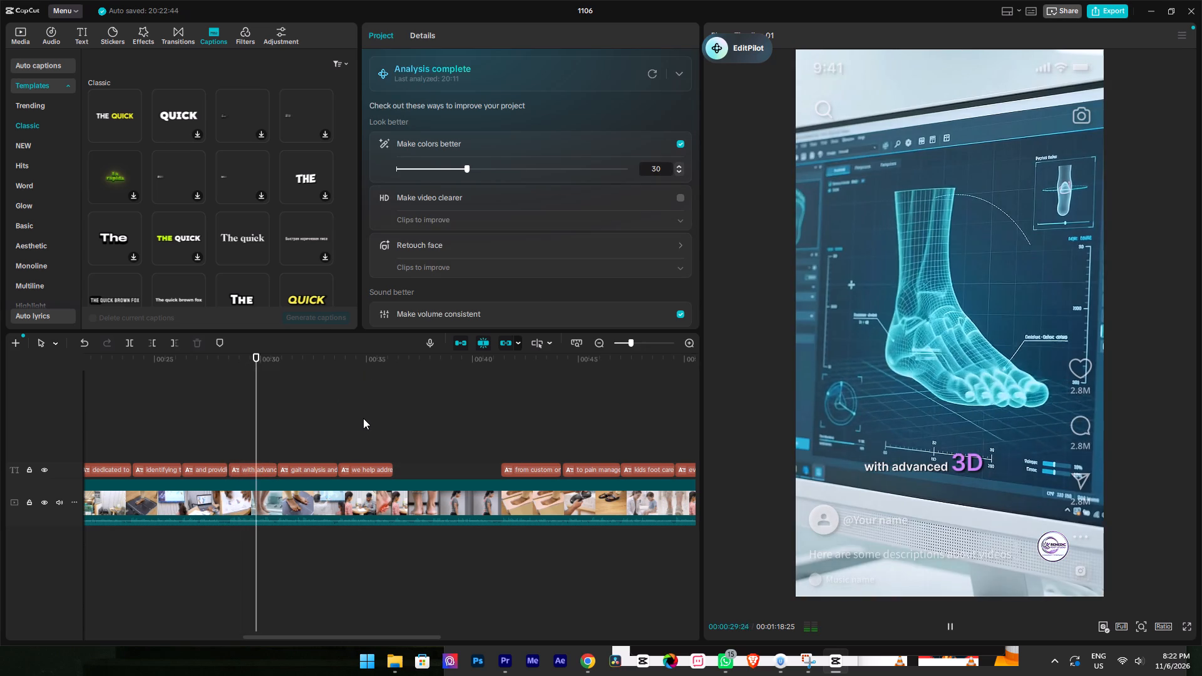
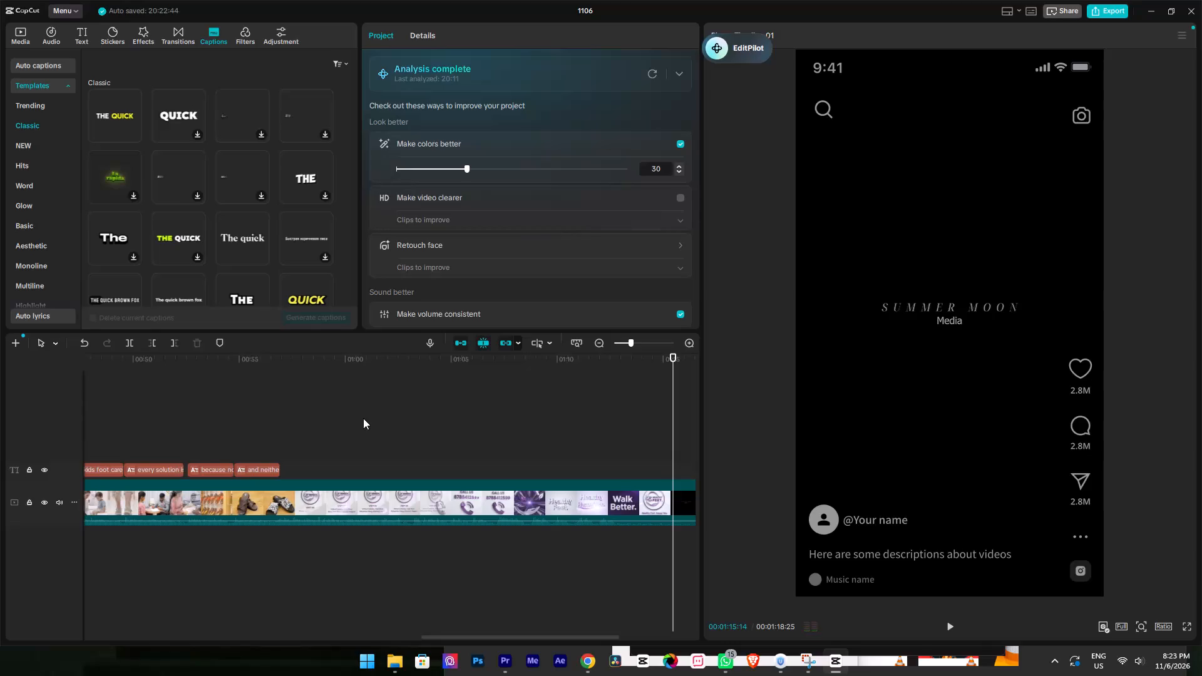
Save the reel project with its corrected captions.
key(ctrl+s)
key(ctrl+s)
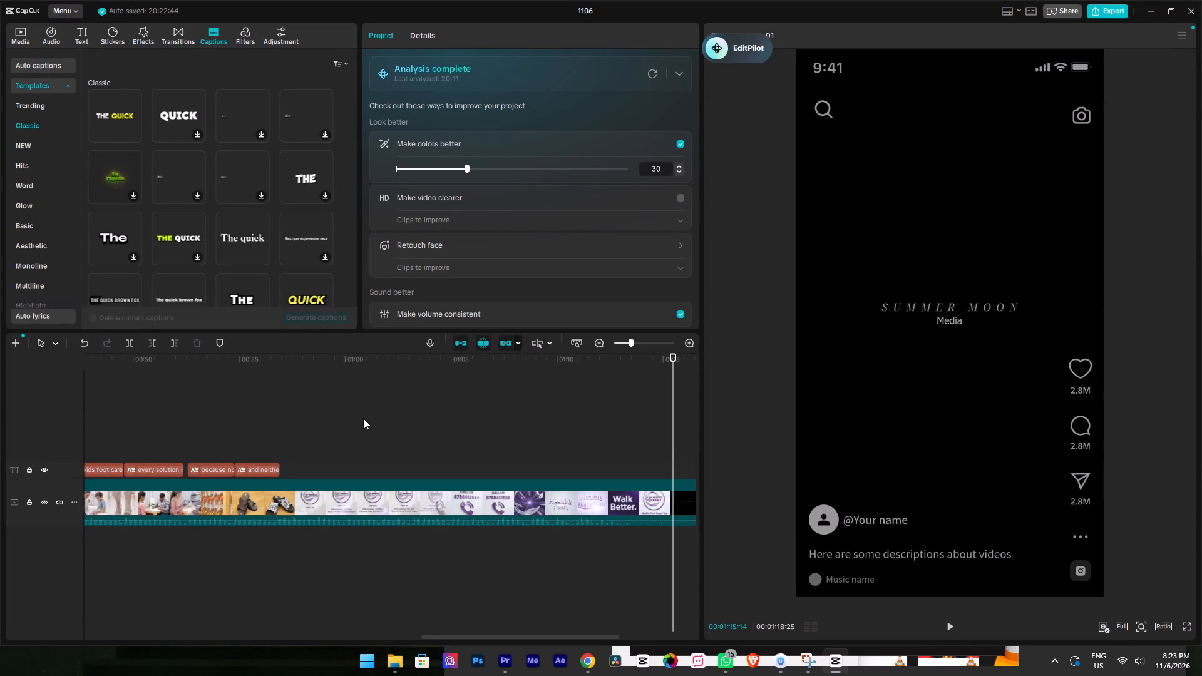
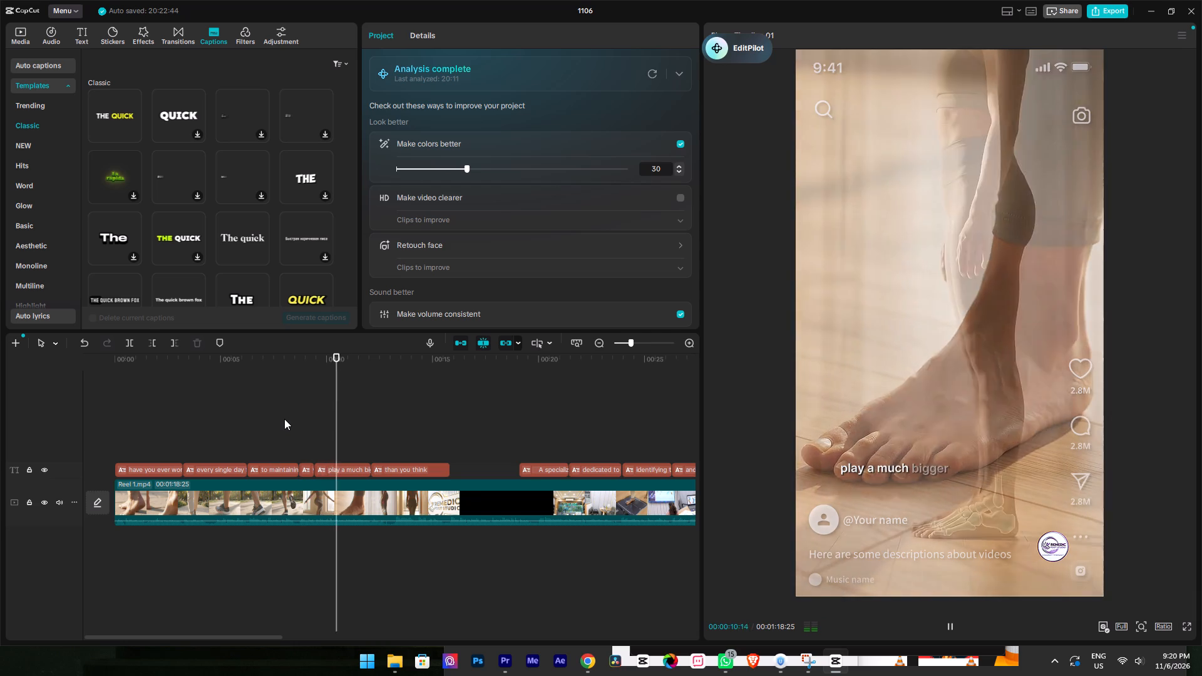
Turn off loudness normalization in the audio settings of the Reel 1.mp4 clip.
click(257, 492)
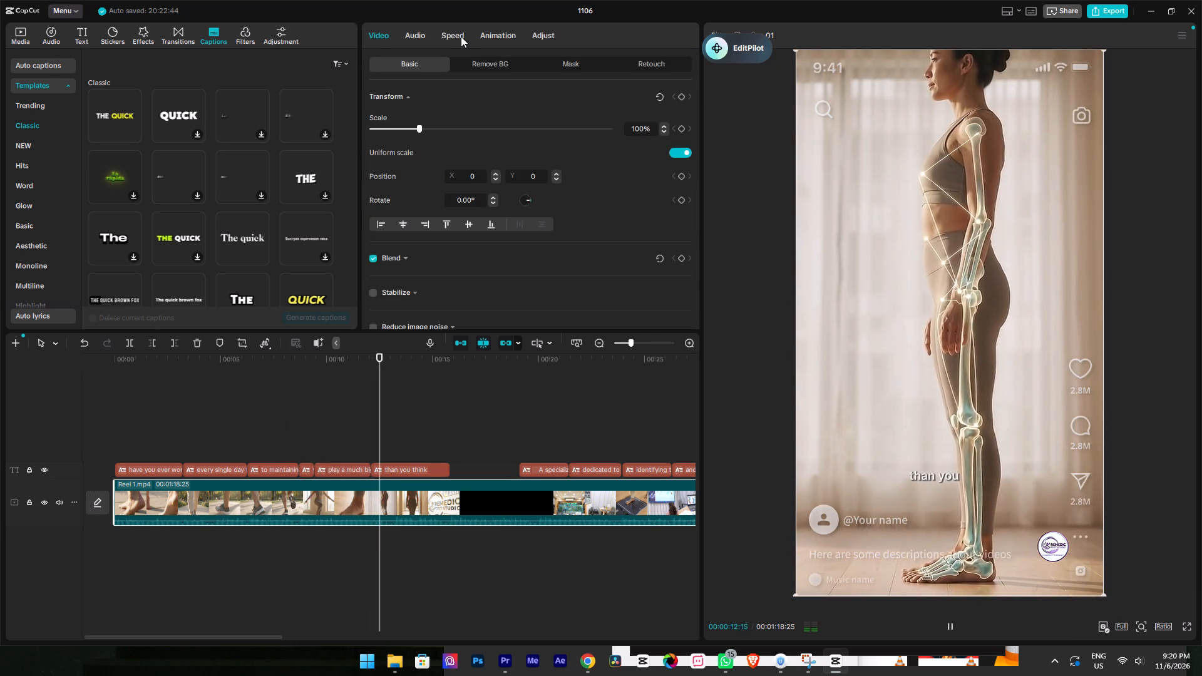
click(458, 36)
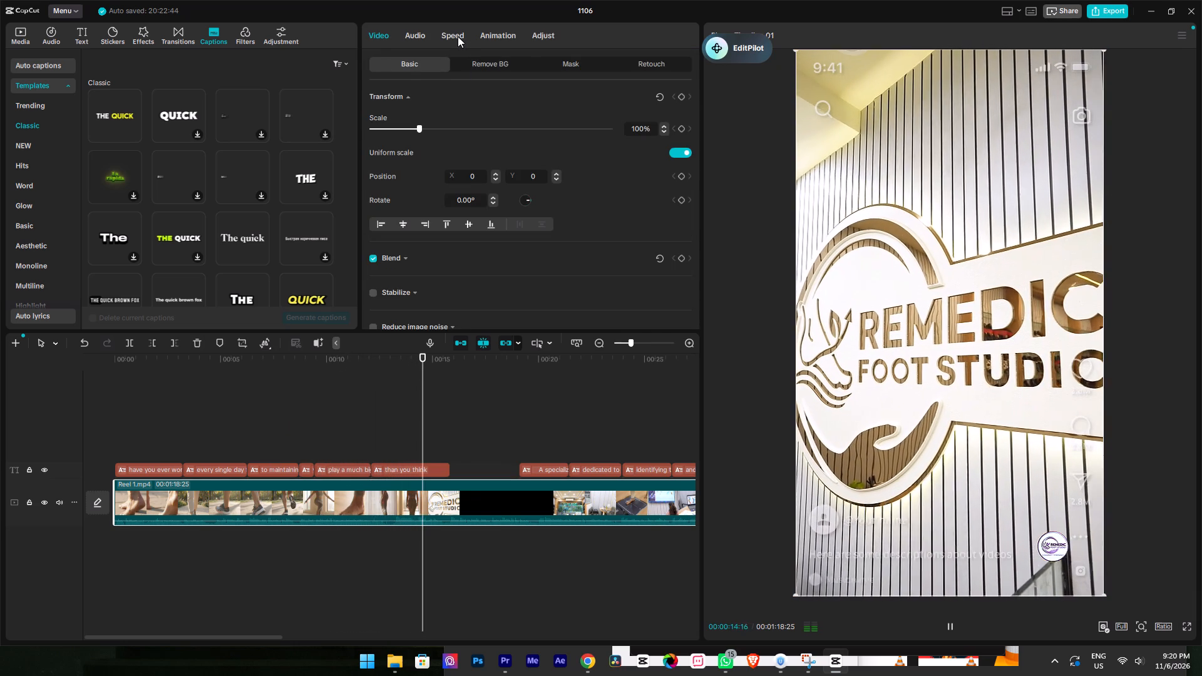
click(498, 33)
click(372, 28)
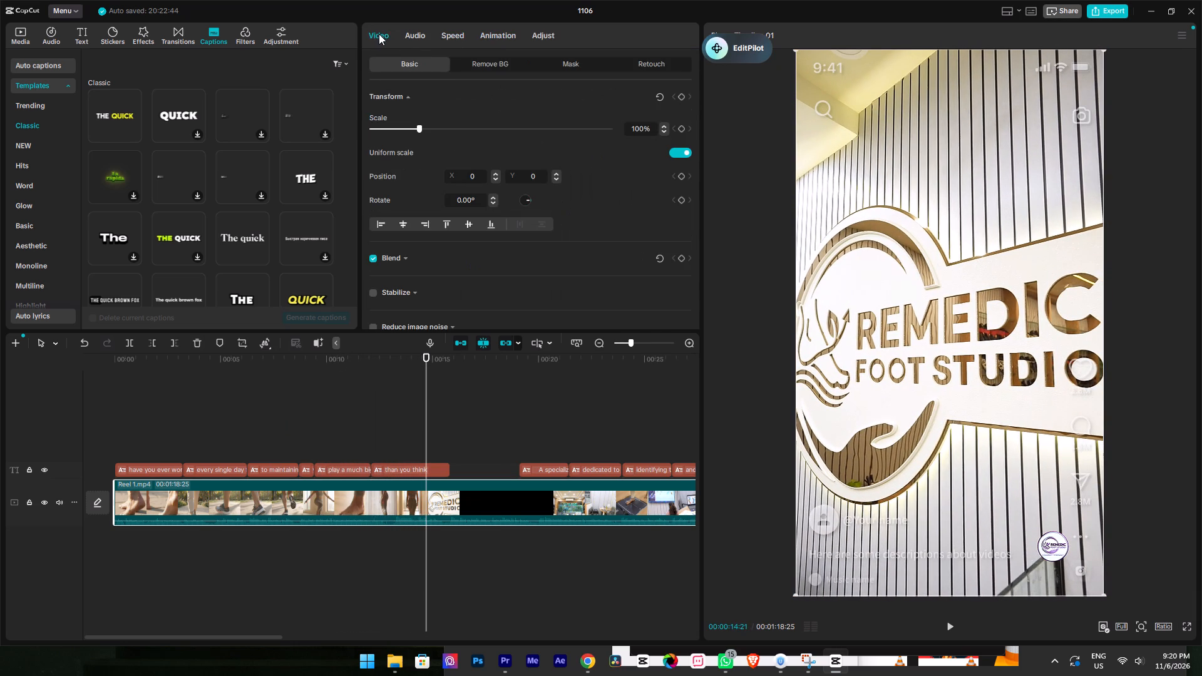
click(730, 44)
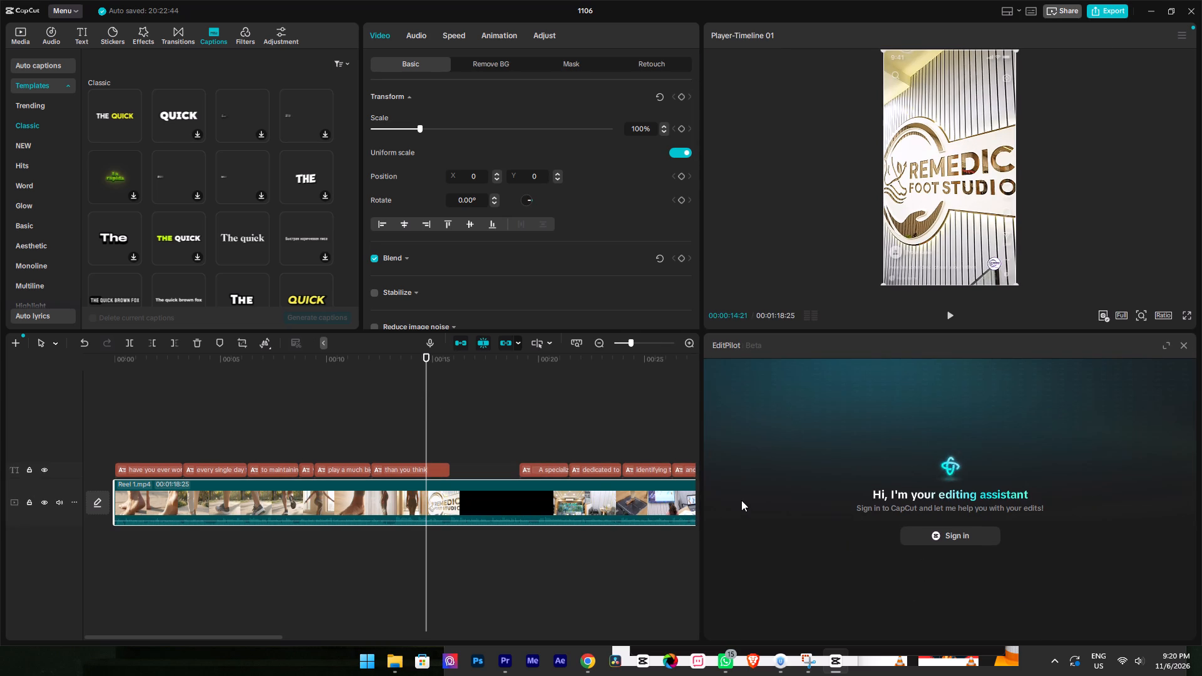
click(1178, 347)
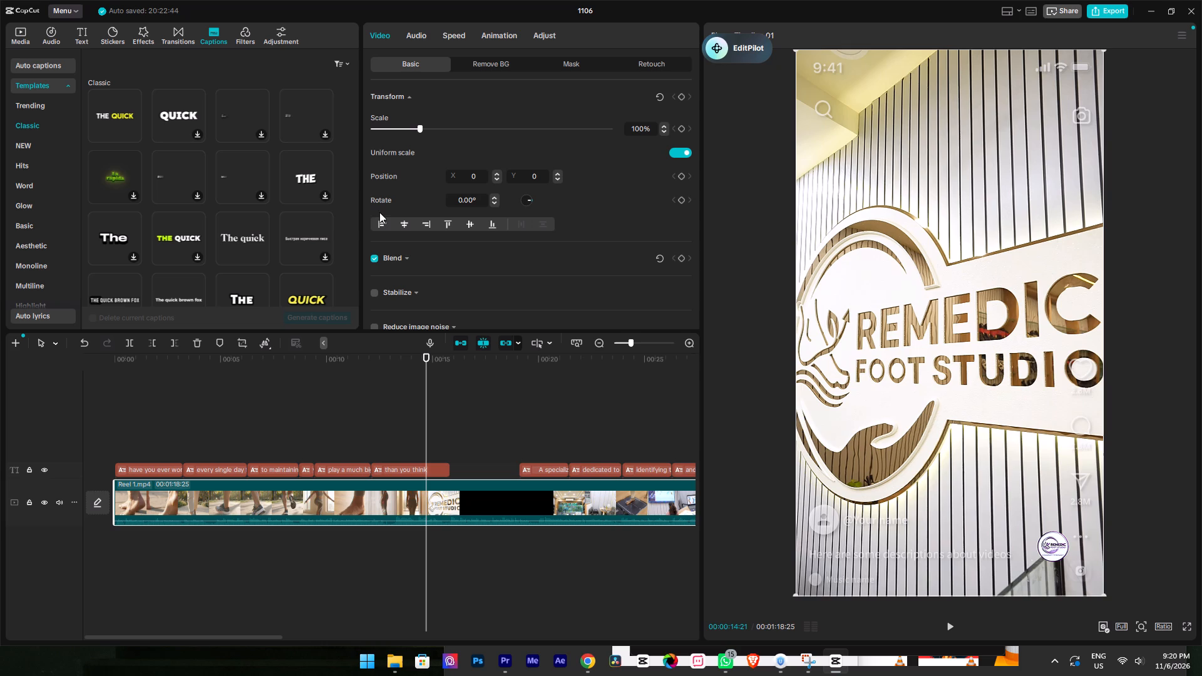
click(414, 32)
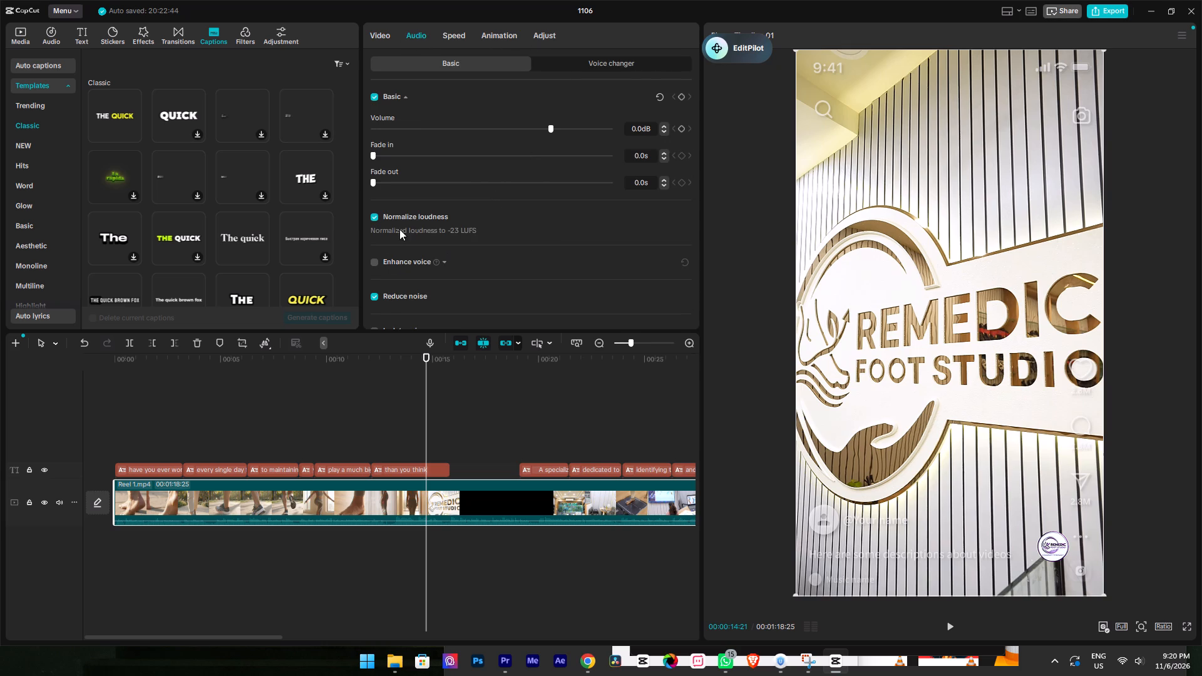
click(372, 217)
Play the reel from the start and turn off the project's Make volume consistent enhancement.
click(352, 387)
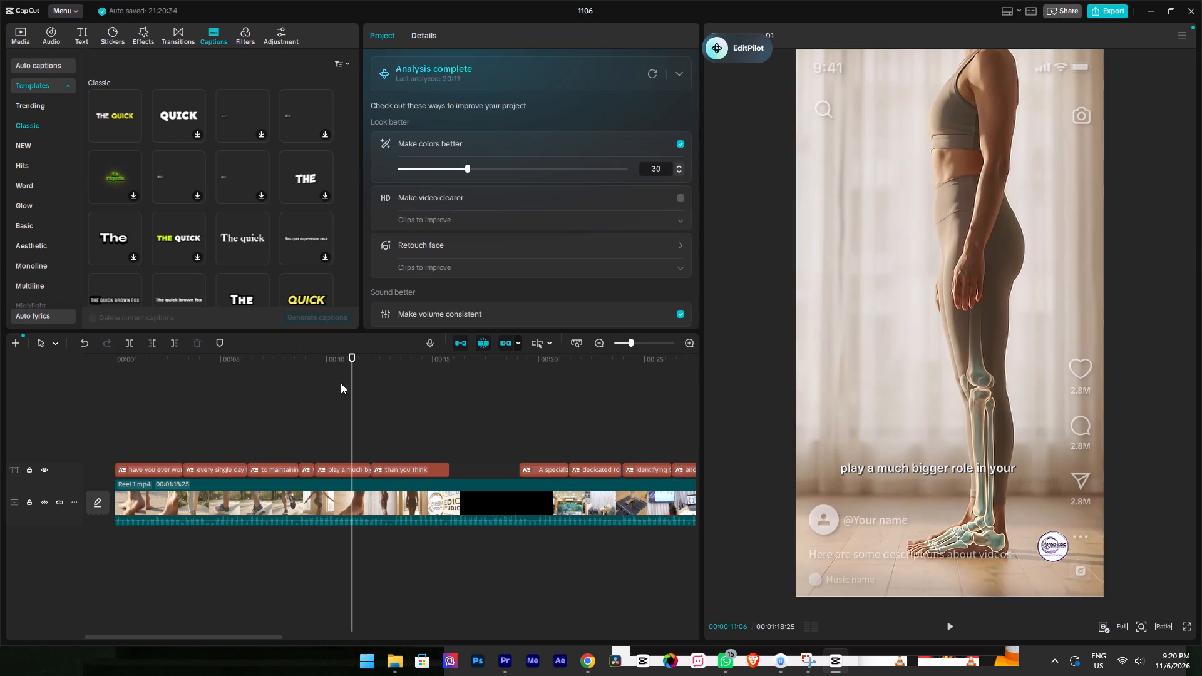
drag(322, 381, 0, 449)
drag(139, 361, 120, 366)
key(space)
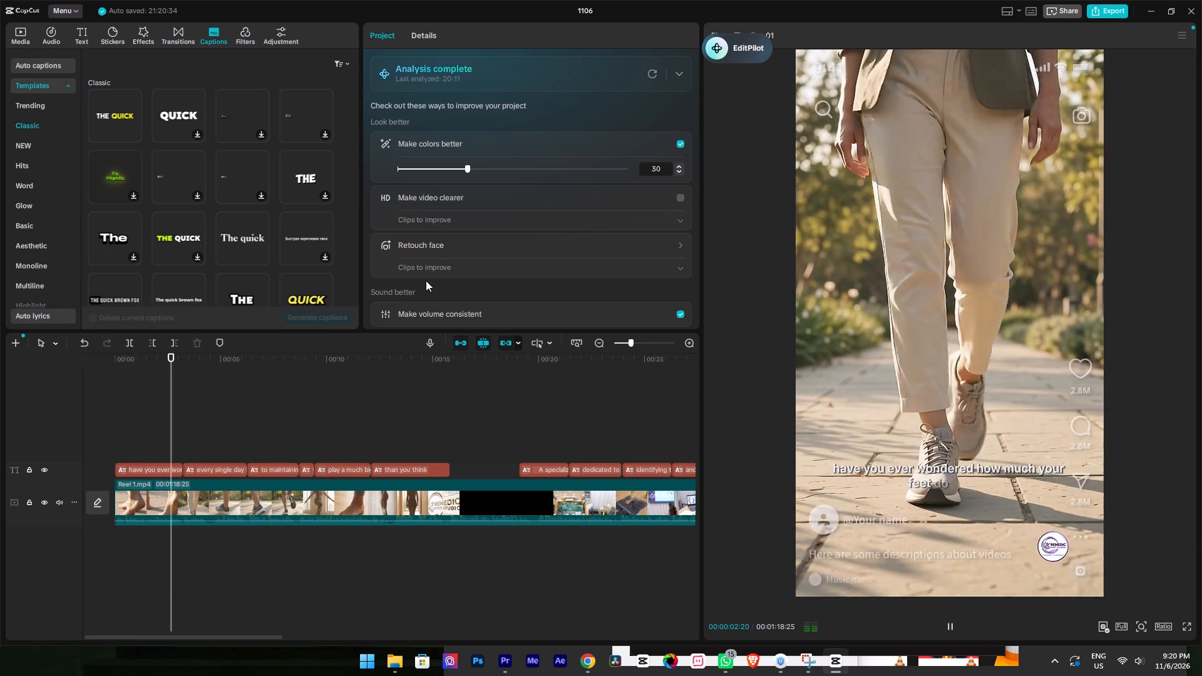
scroll(426, 280, down, 1)
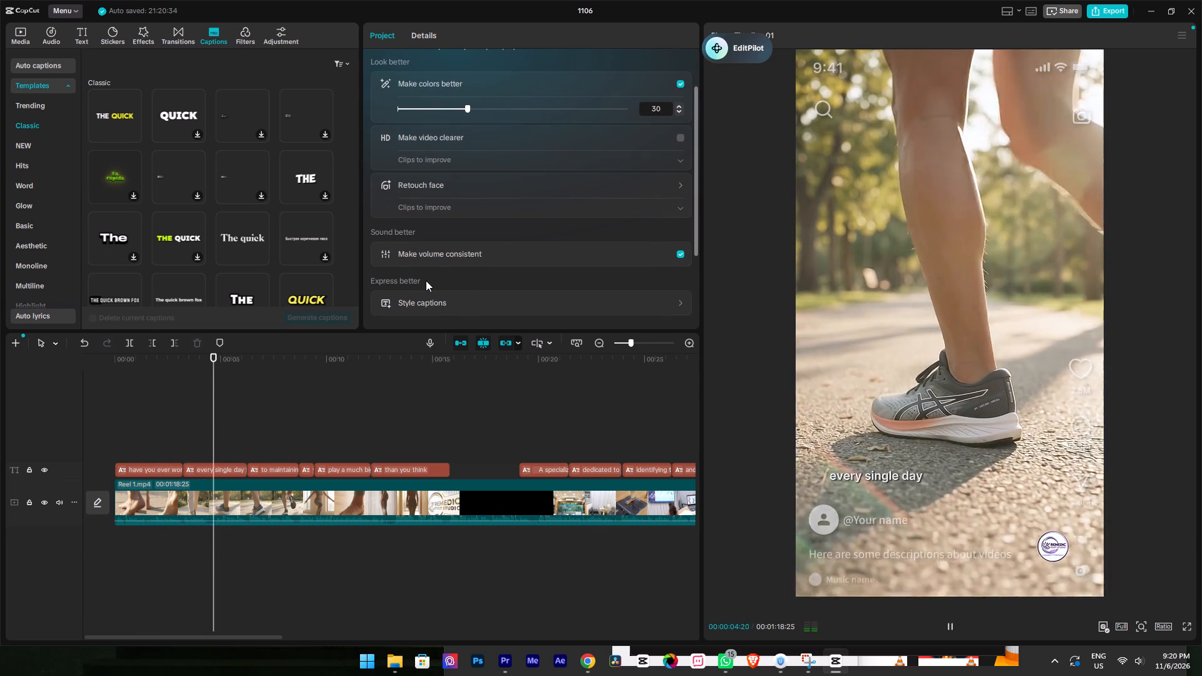
scroll(426, 280, down, 3)
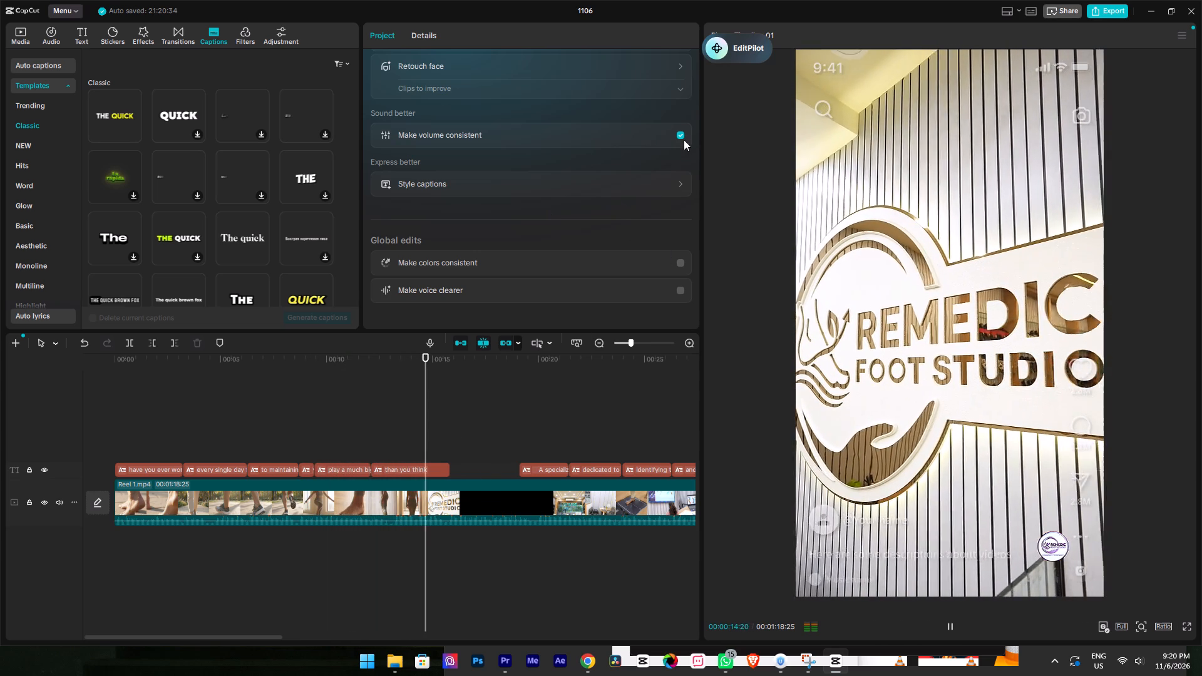
click(681, 134)
Play the reel from about the 10-second mark through the closing logo screens to review its audio and captions.
click(567, 366)
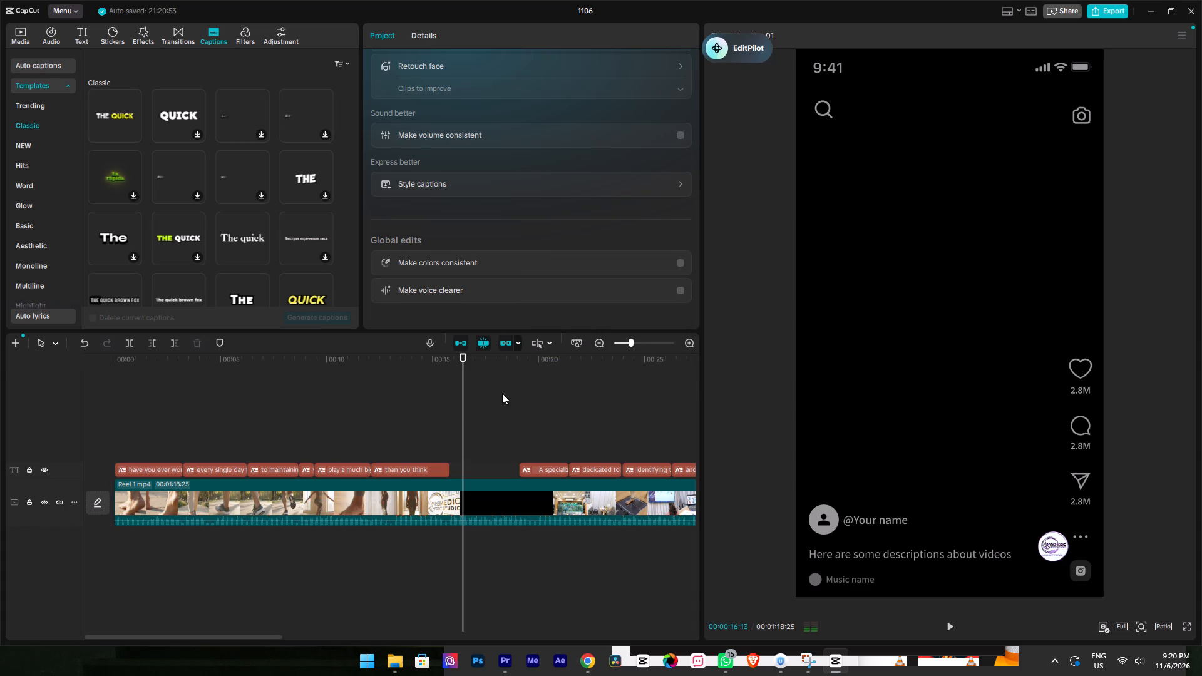
drag(423, 368, 321, 389)
key(space)
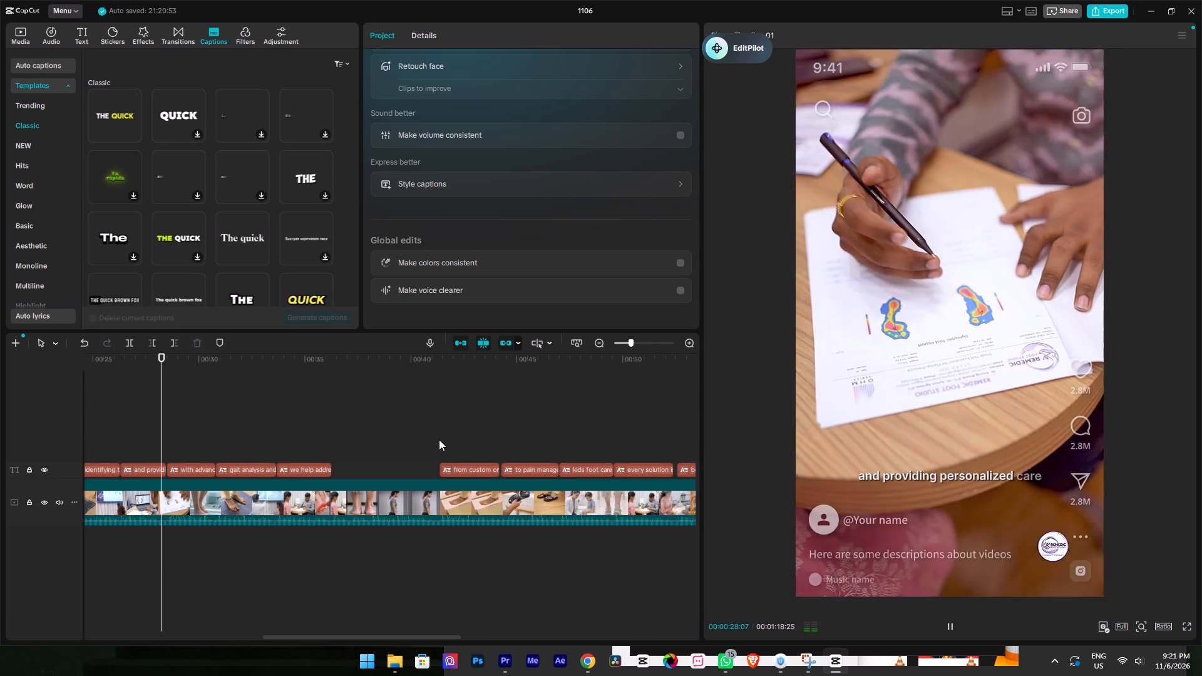
alt+scroll(441, 439, down, 3)
ctrl+scroll(441, 430, down, 6)
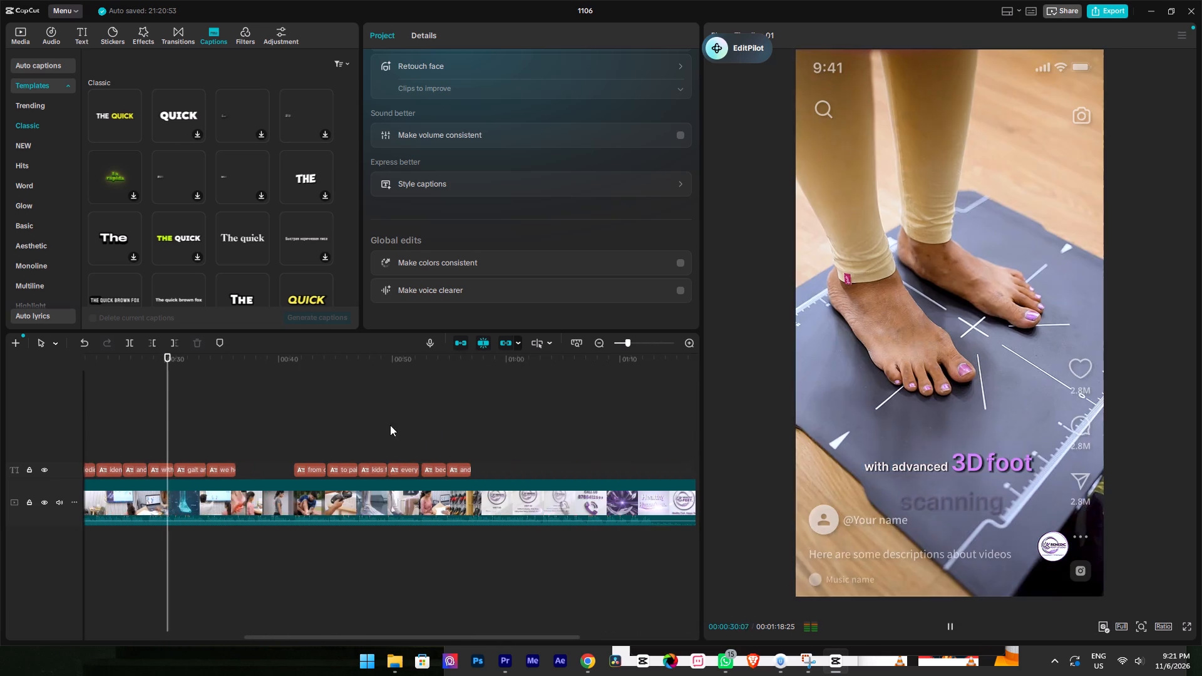
ctrl+scroll(376, 424, down, 3)
ctrl+scroll(280, 437, down, 1)
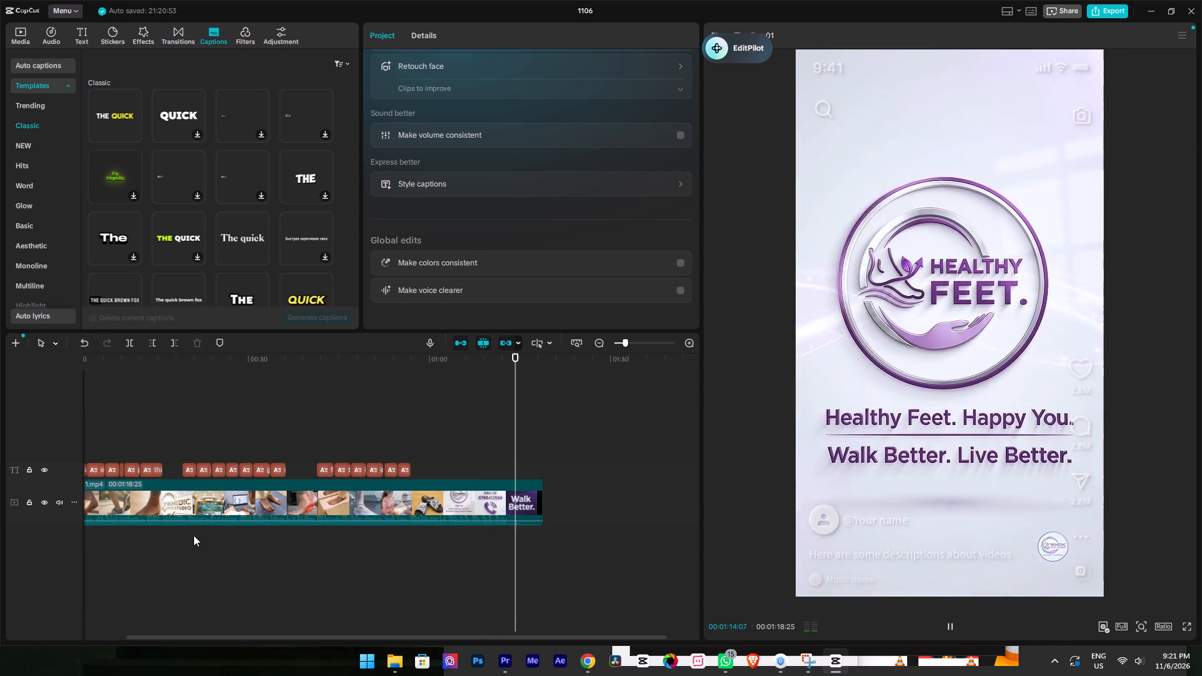
drag(276, 362, 0, 468)
click(506, 446)
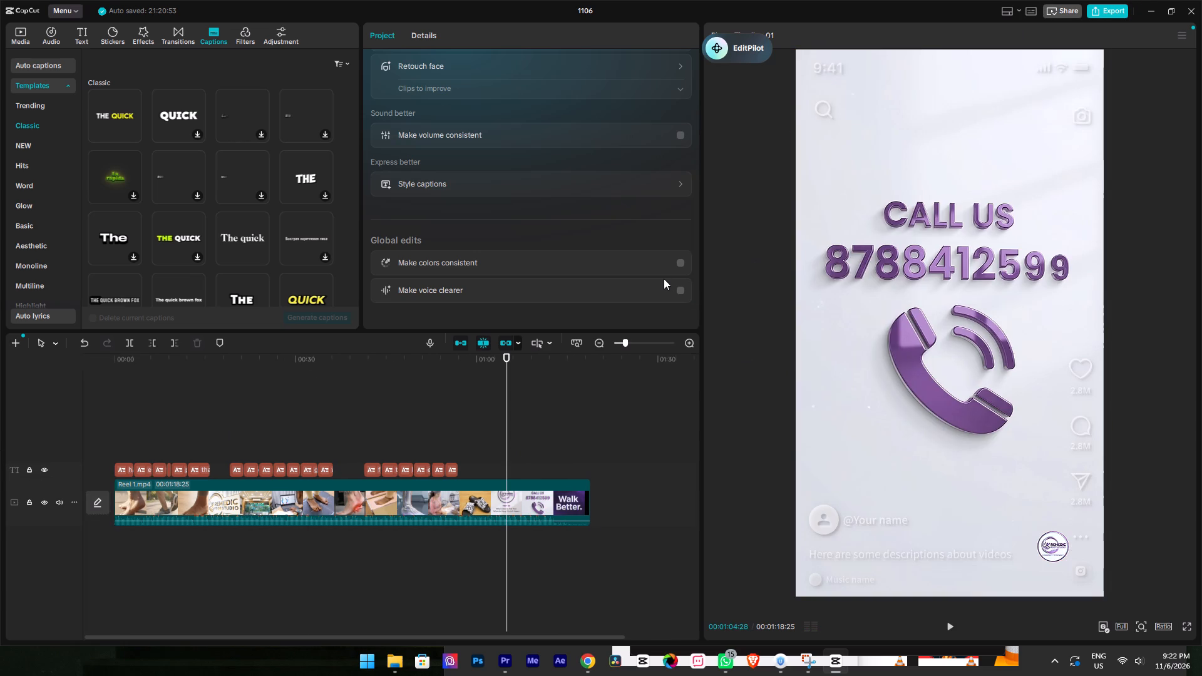
Save the reel project with its volume adjustments removed.
key(ctrl+s)
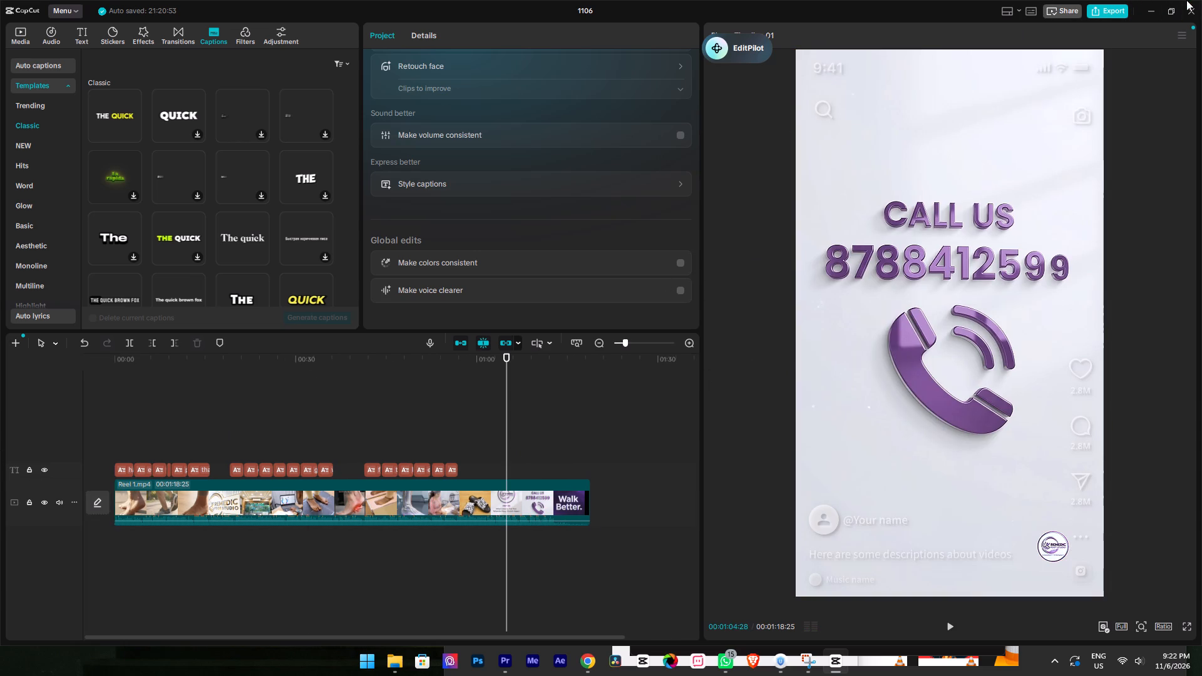
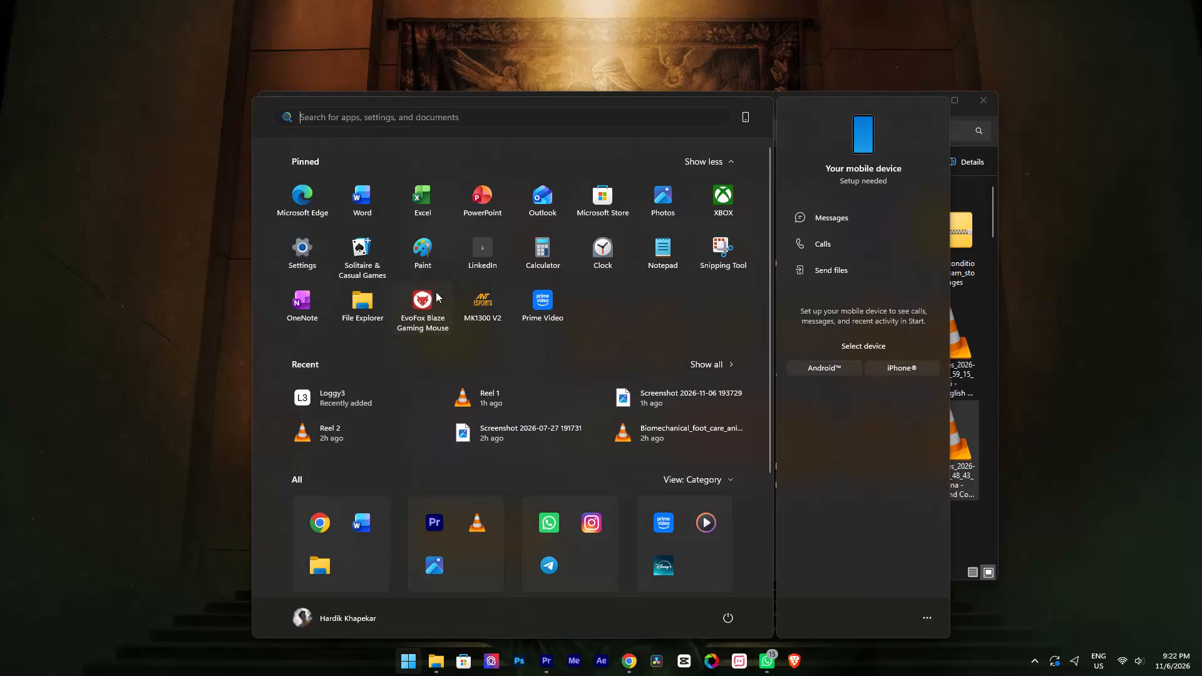
Launch the Photos app from the Creativity group of installed apps.
scroll(443, 320, down, 5)
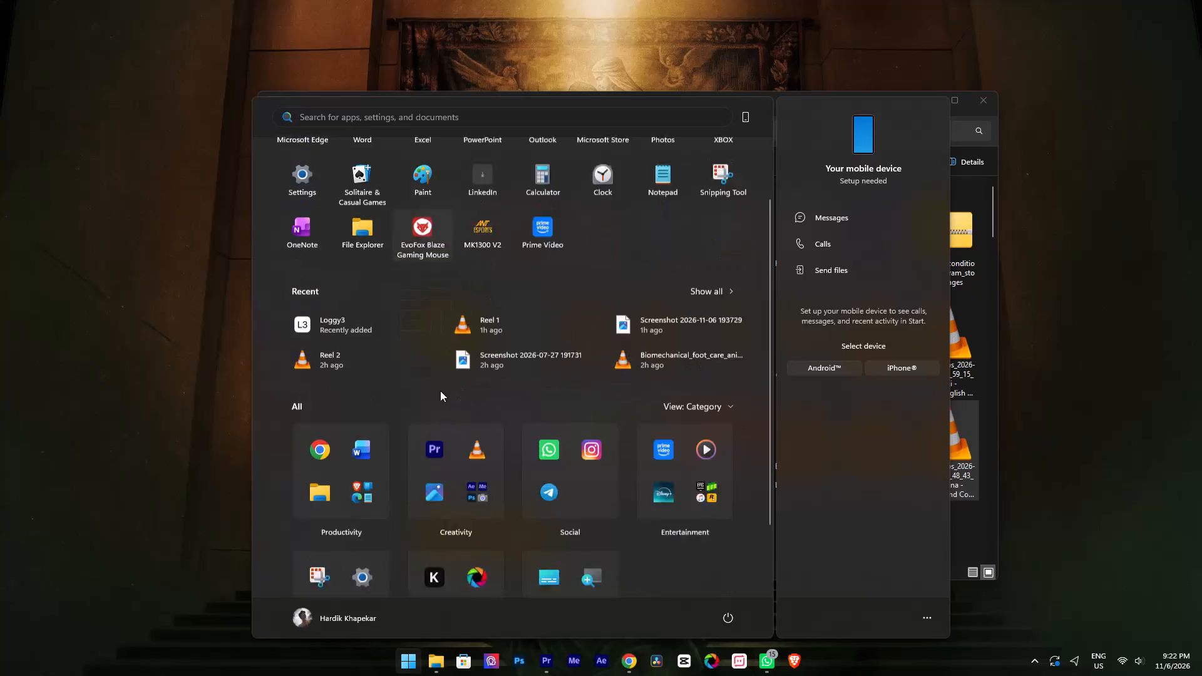
click(433, 496)
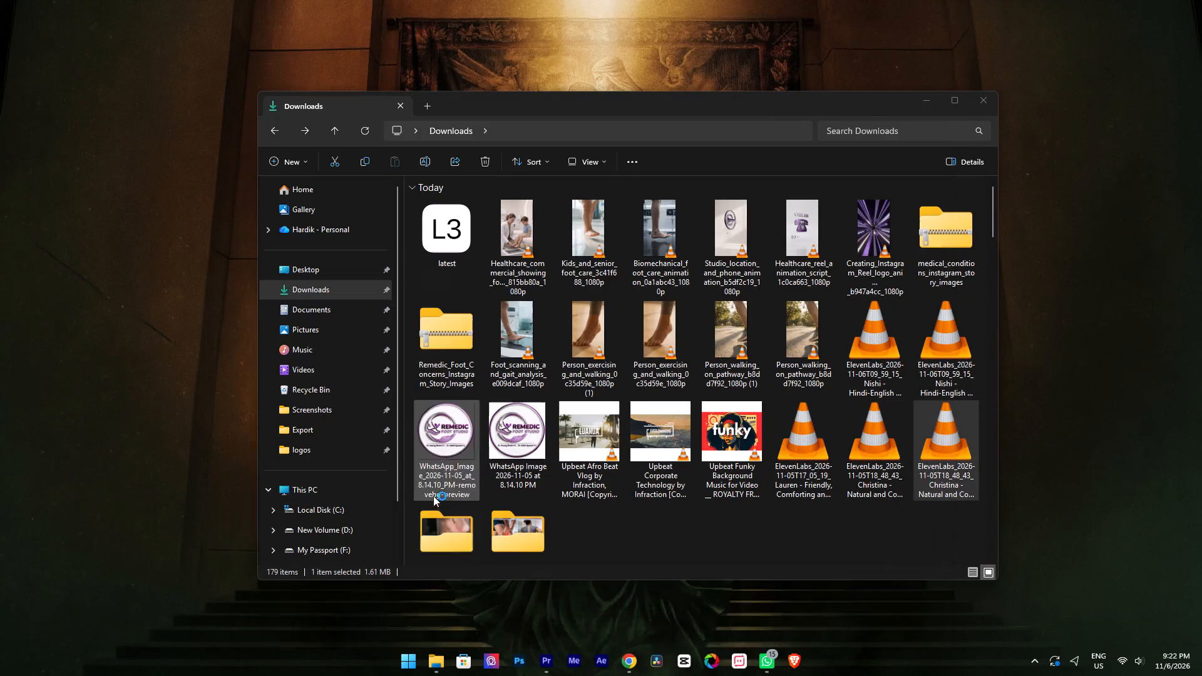